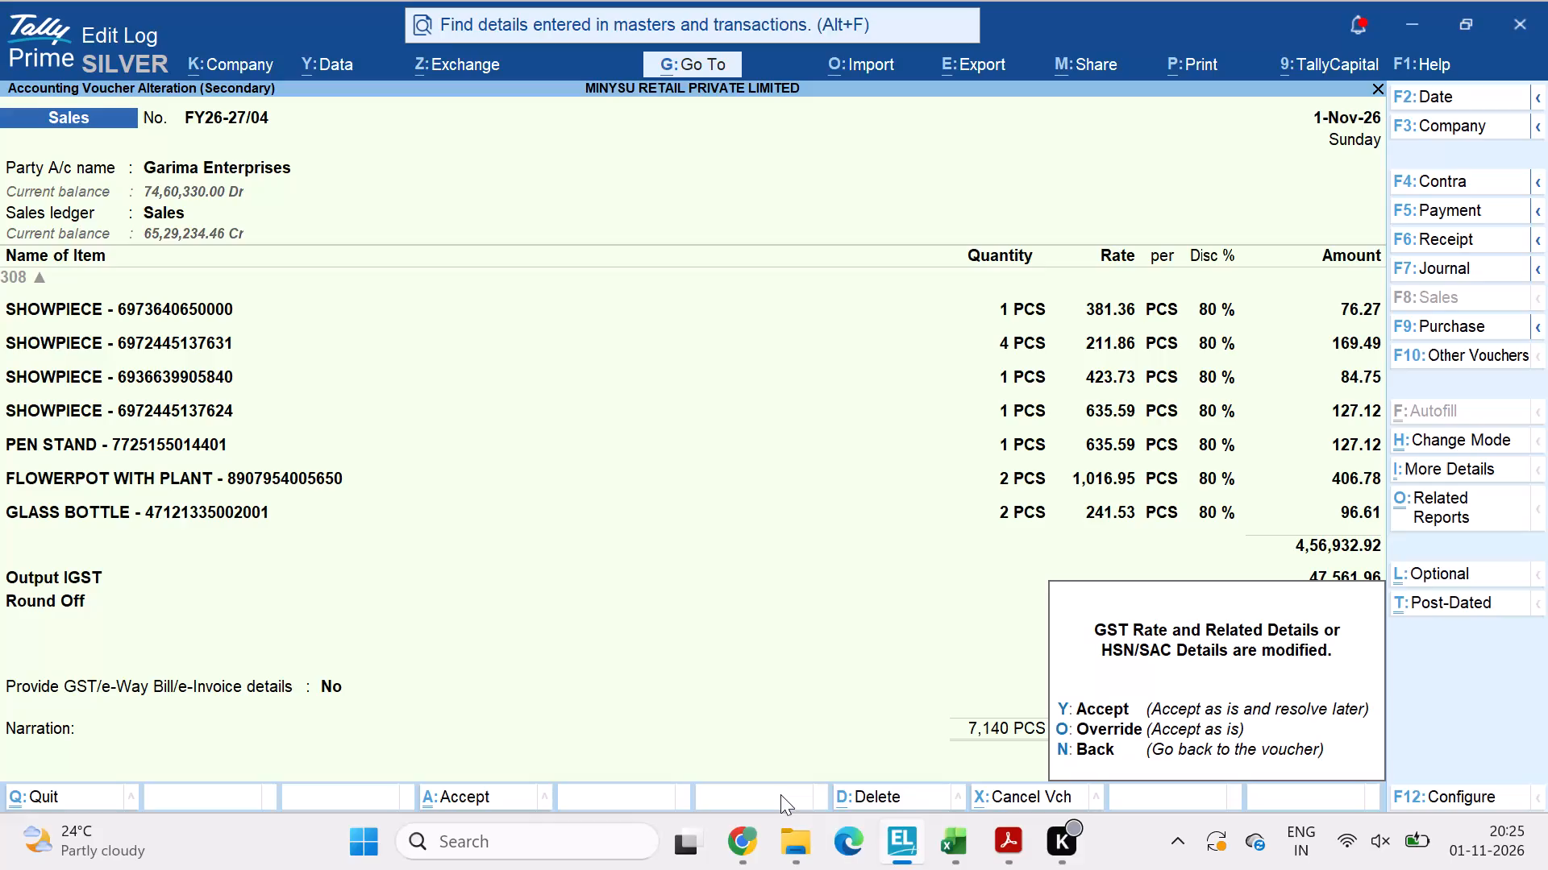
Save sales voucher FY26-27/04, accepting the modified GST/HSN details as is, and send it for e-Invoice generation.
{"action": "left_click", "coordinate": [1151, 691]}
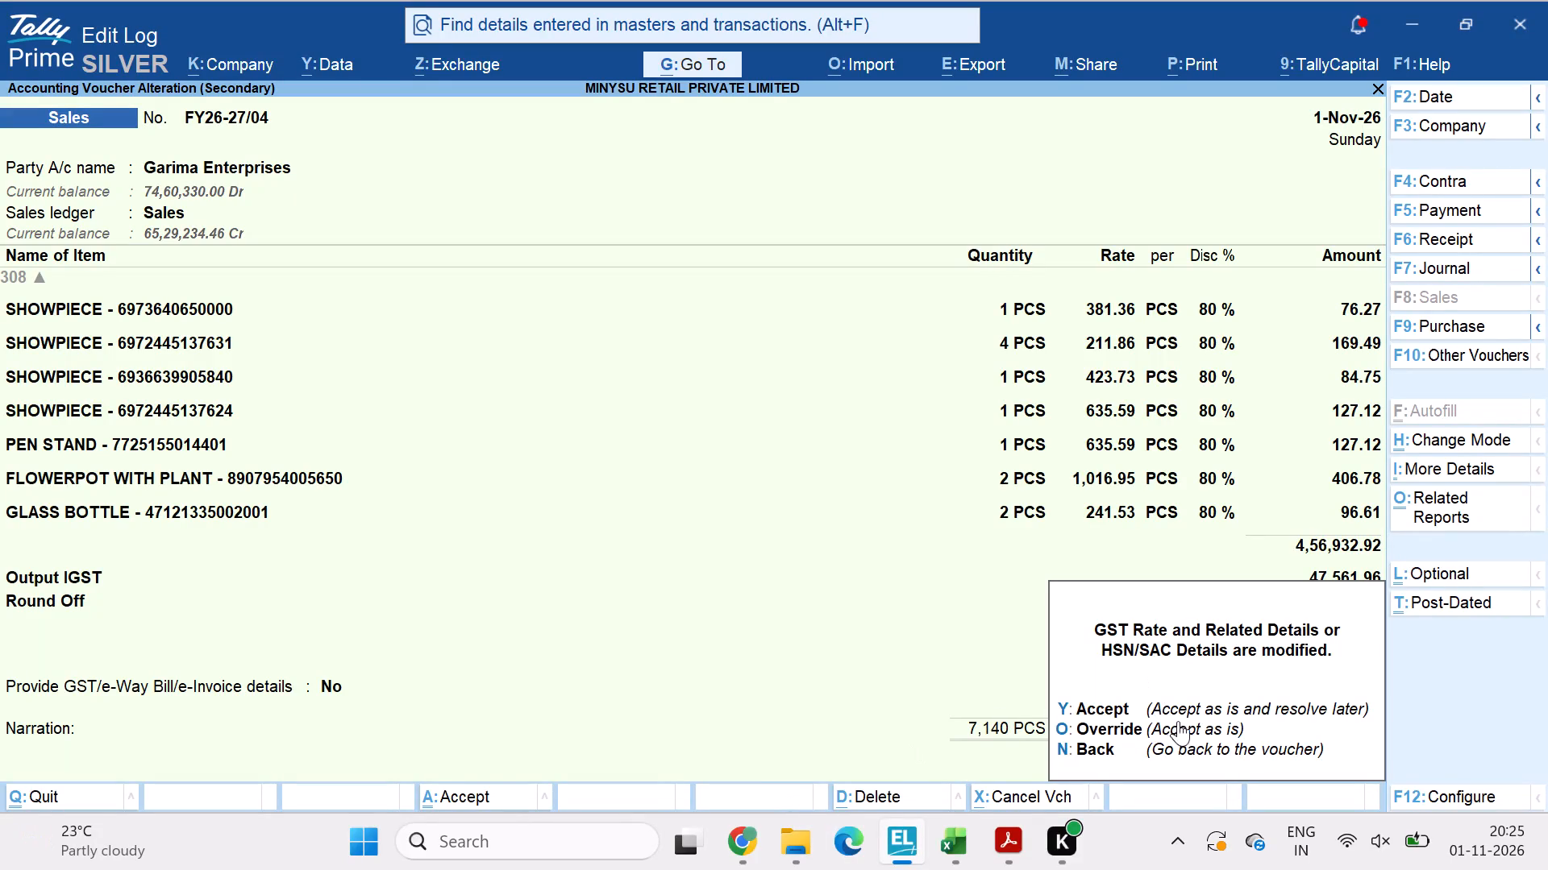
{"action": "left_click", "coordinate": [1180, 721]}
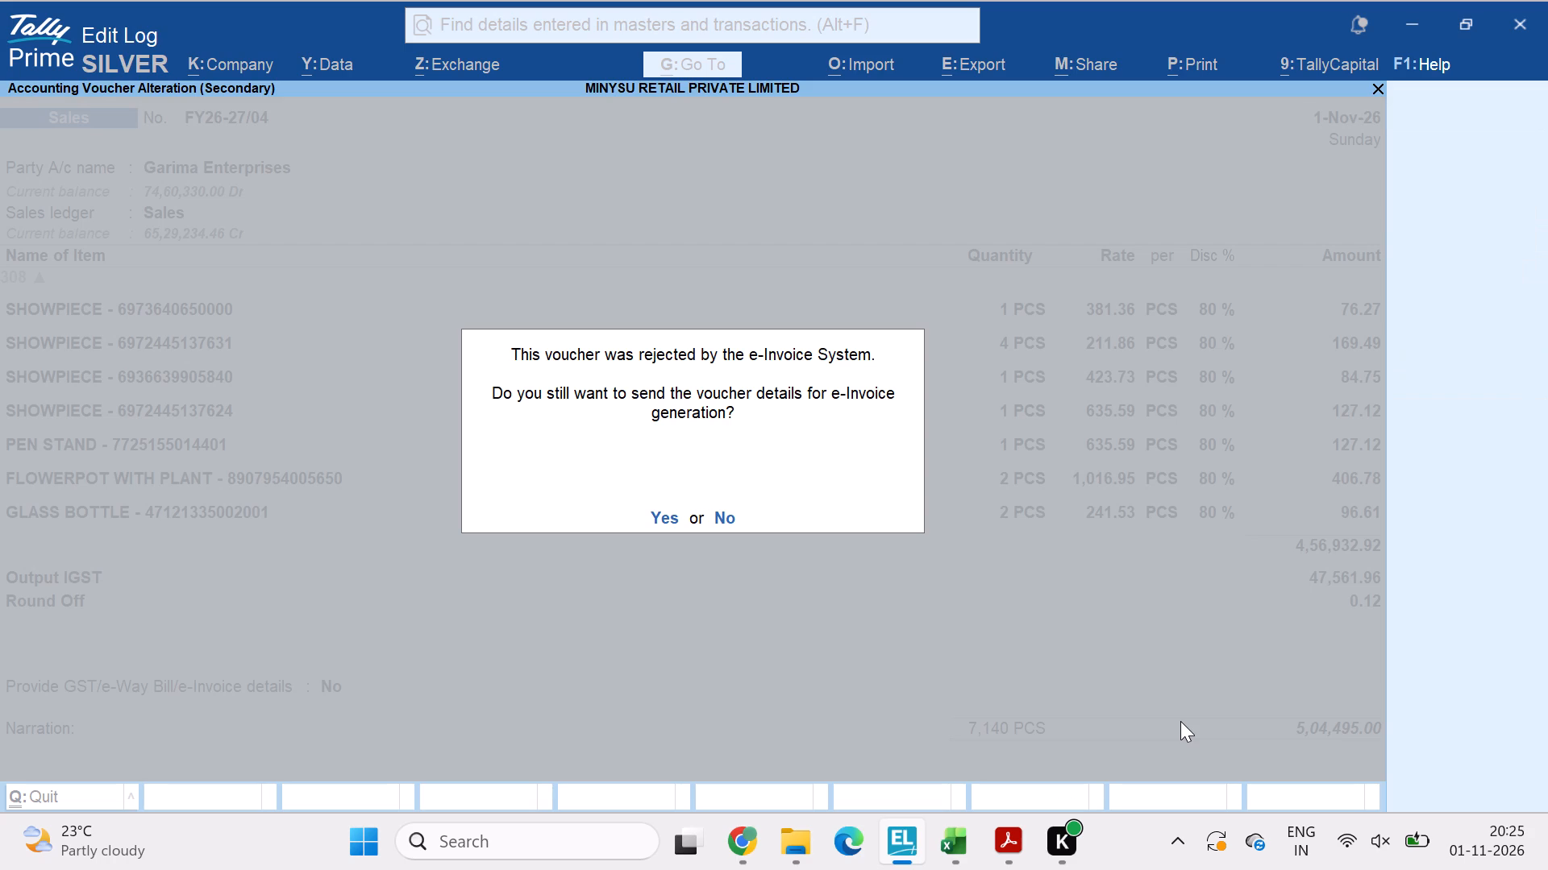
{"action": "left_click", "coordinate": [668, 519]}
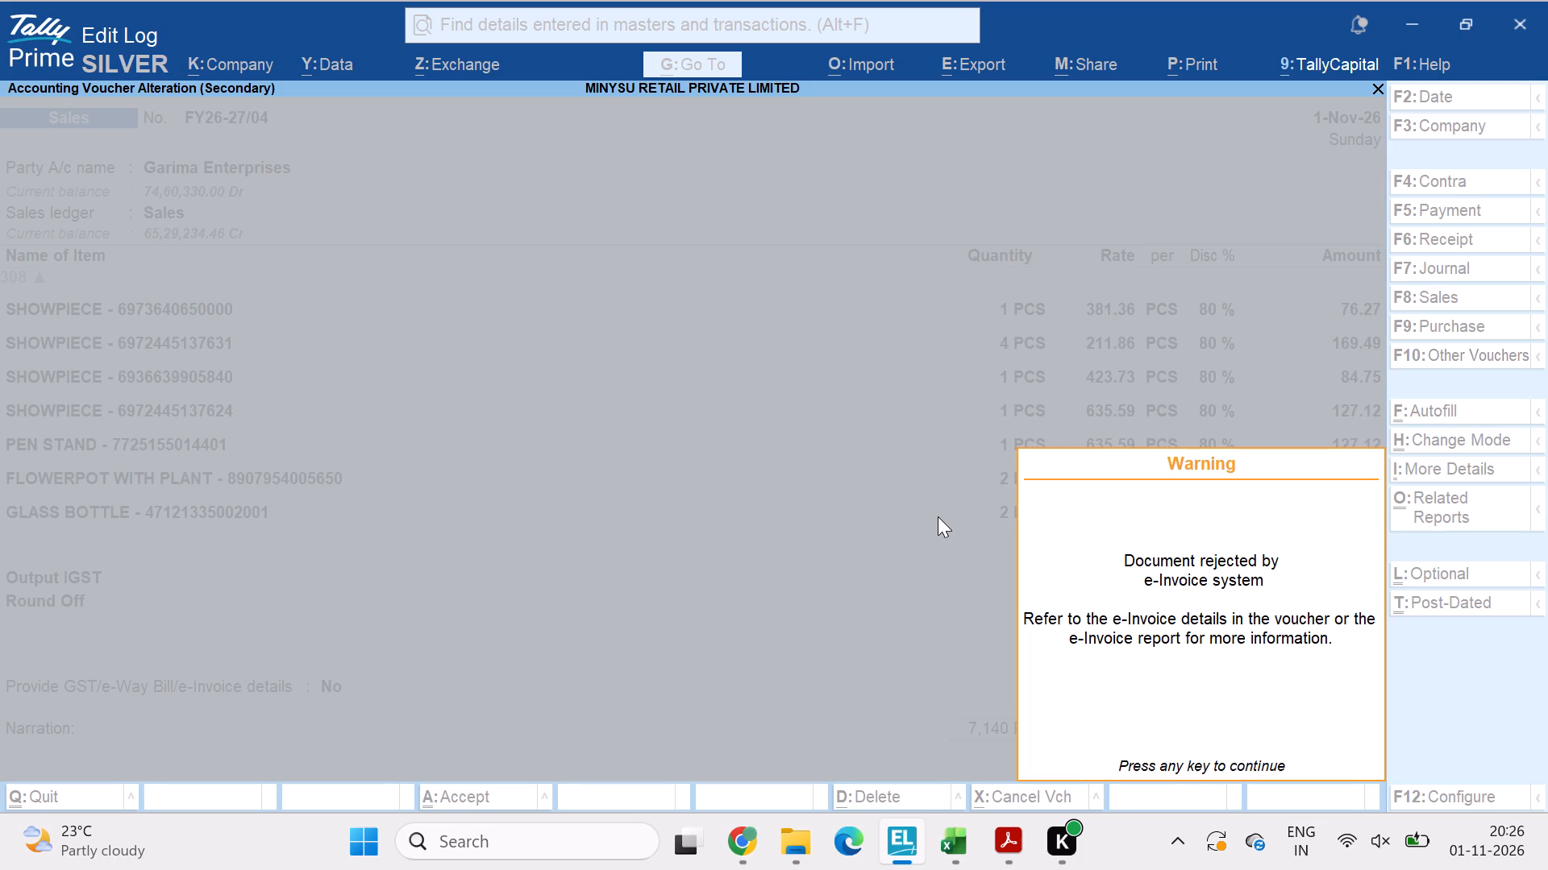
{"action": "left_click", "coordinate": [1191, 561]}
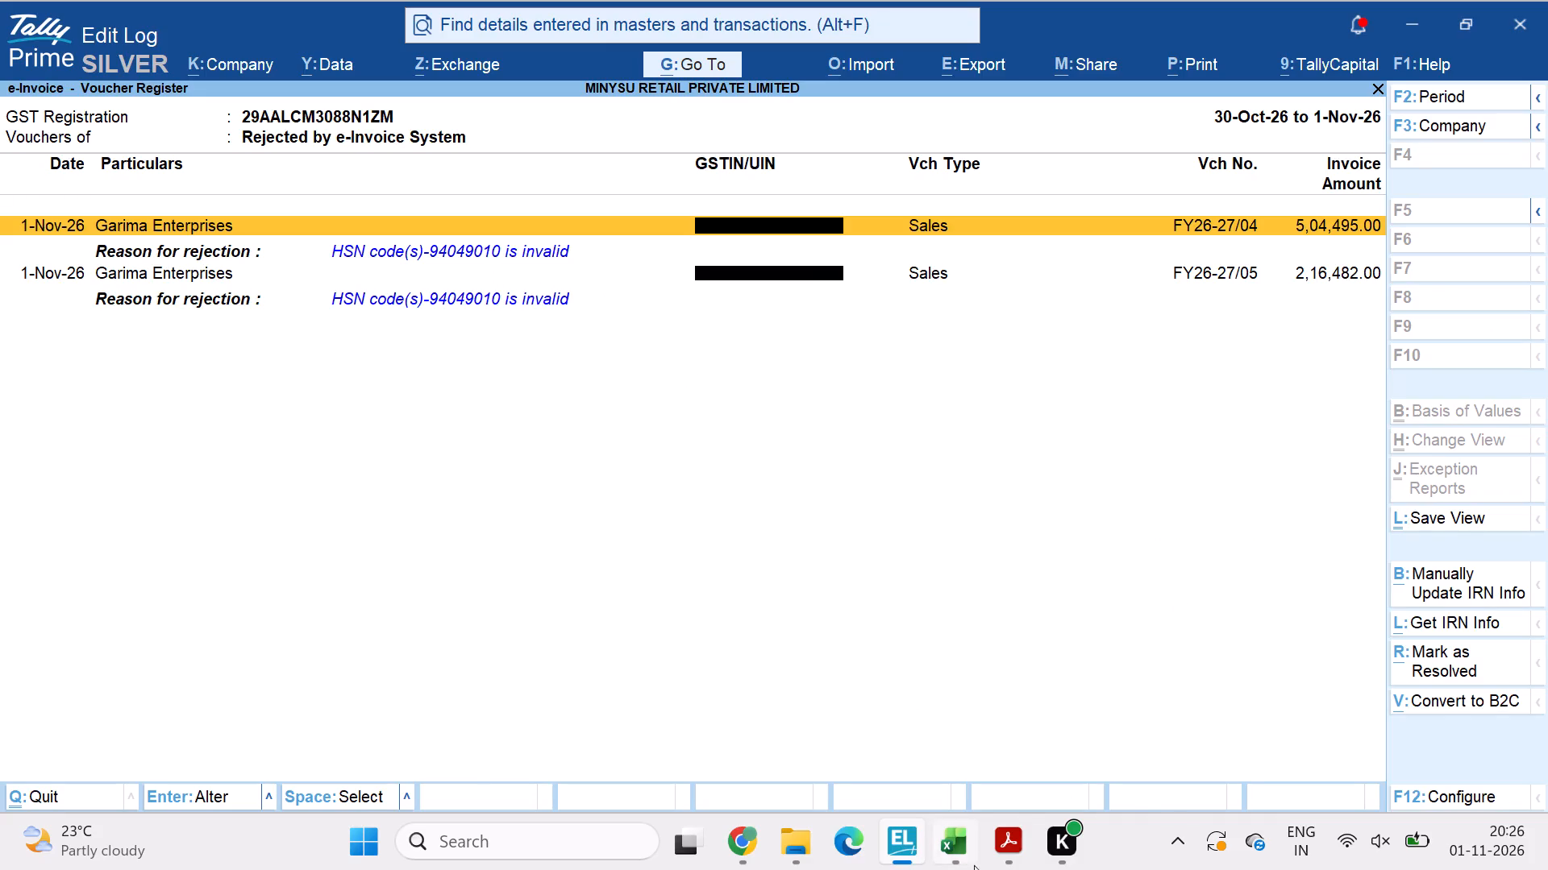
Switch to the StockItem workbook in Excel and search the New HSN Codes sheet for further occurrences of HSN 94049010.
{"action": "left_click", "coordinate": [955, 827]}
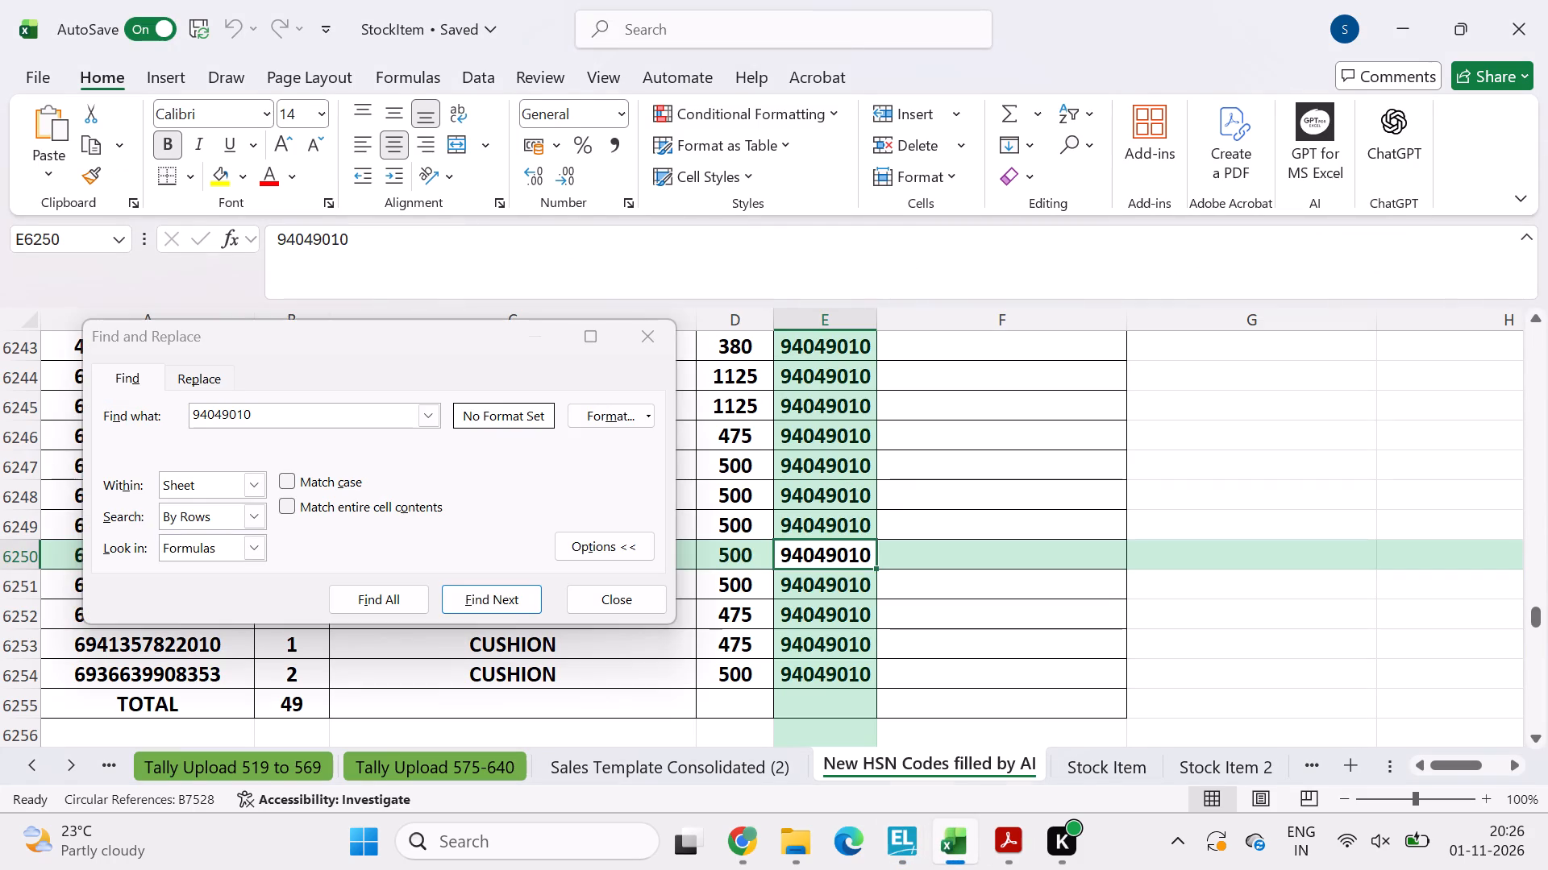
{"action": "left_click", "coordinate": [387, 404]}
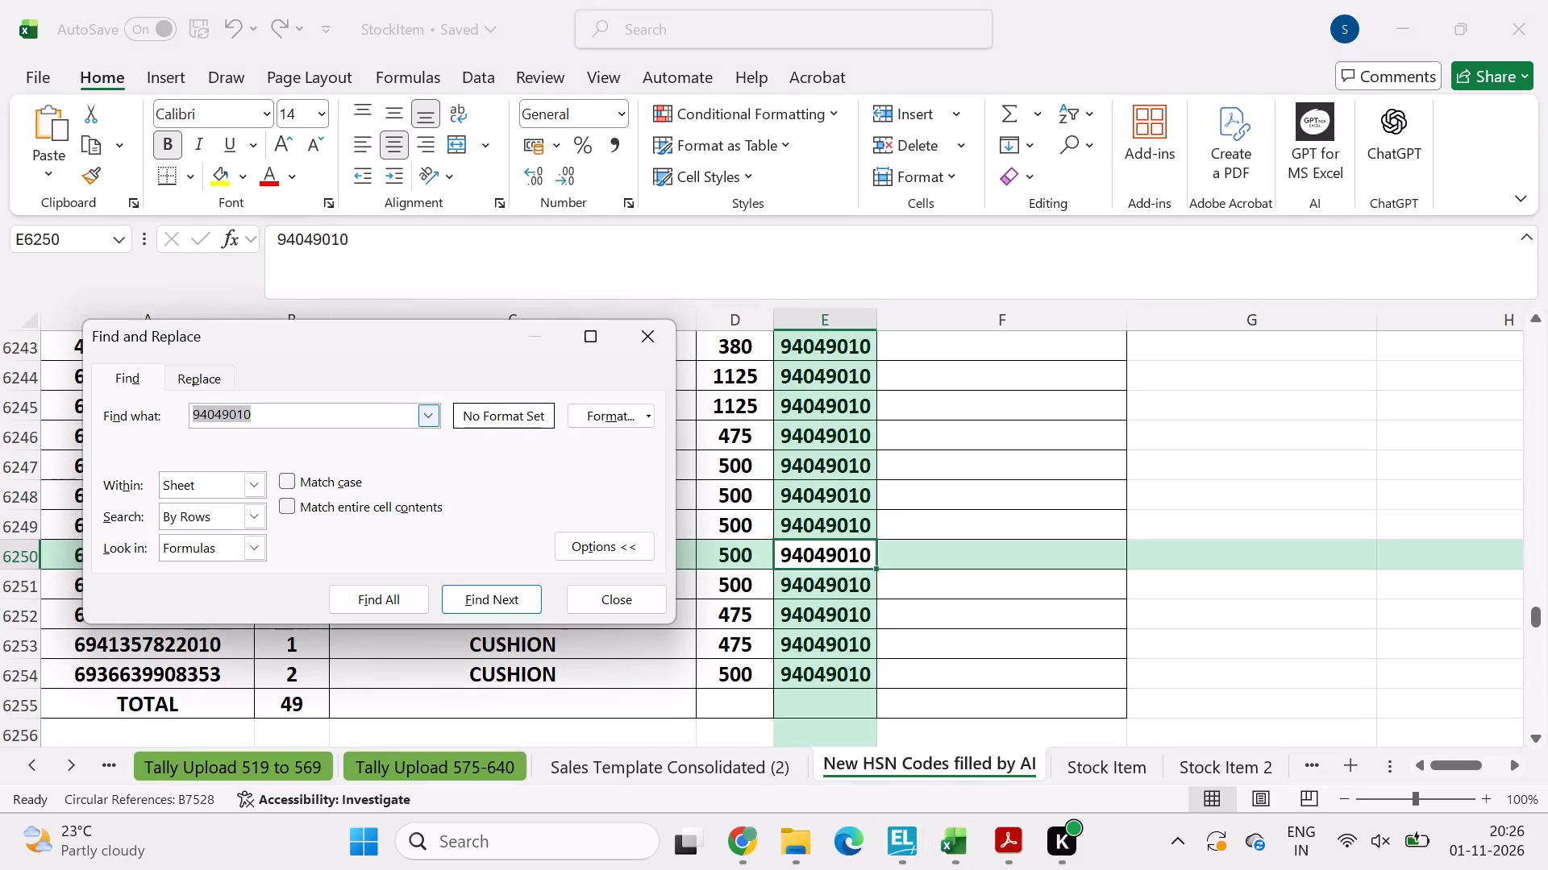
{"action": "left_click", "coordinate": [385, 412]}
{"action": "key", "text": "Return"}
{"action": "key", "text": "Return"}
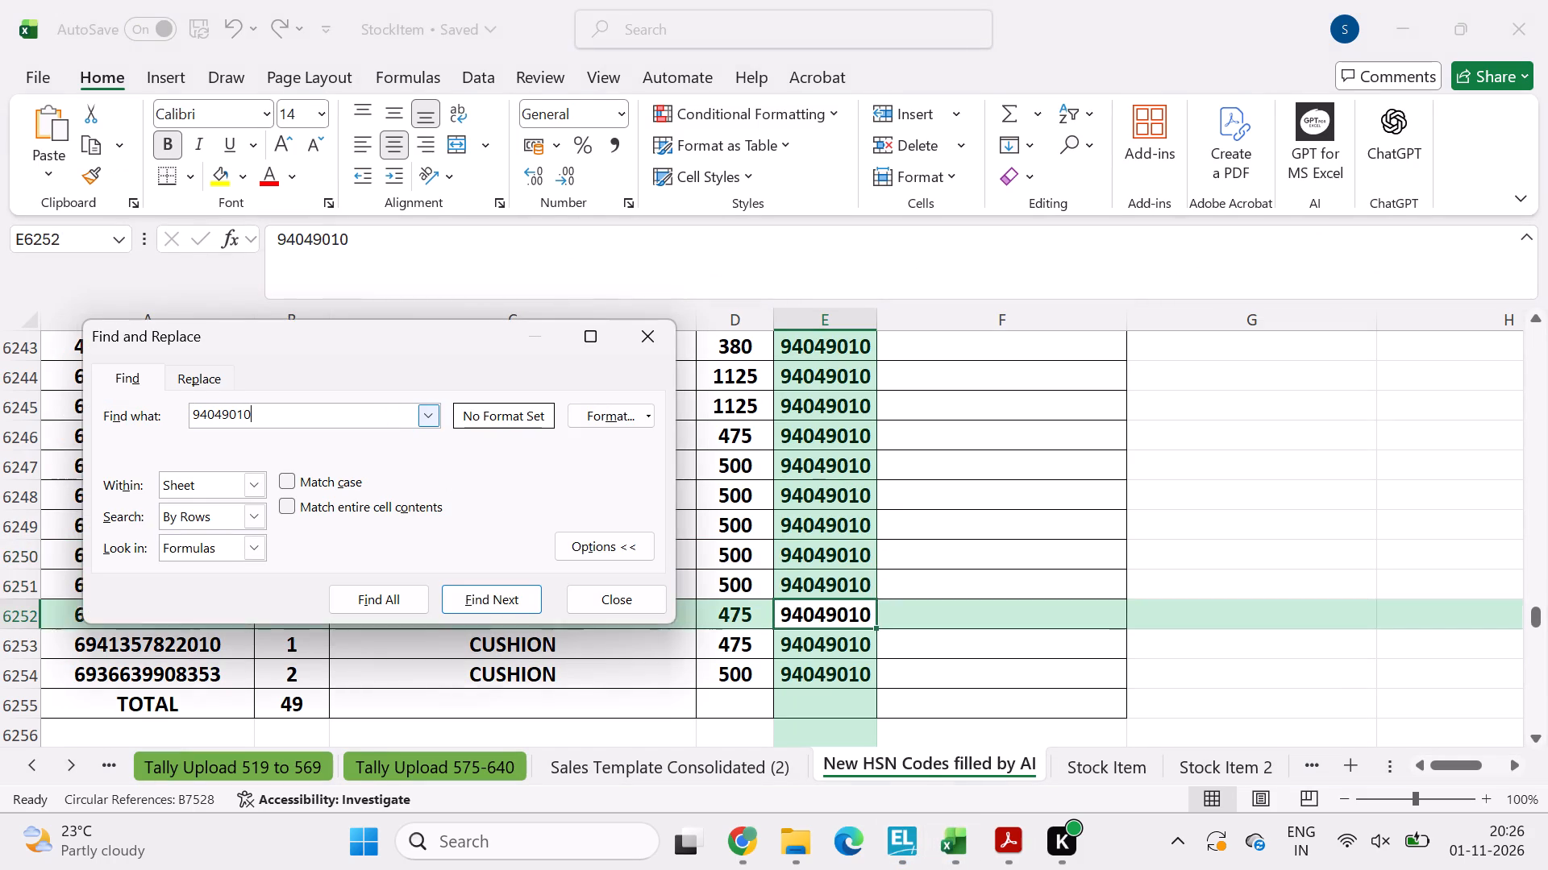
{"action": "key", "text": "Return"}
{"action": "key", "text": "Return"}
{"action": "key", "text": "Return"}
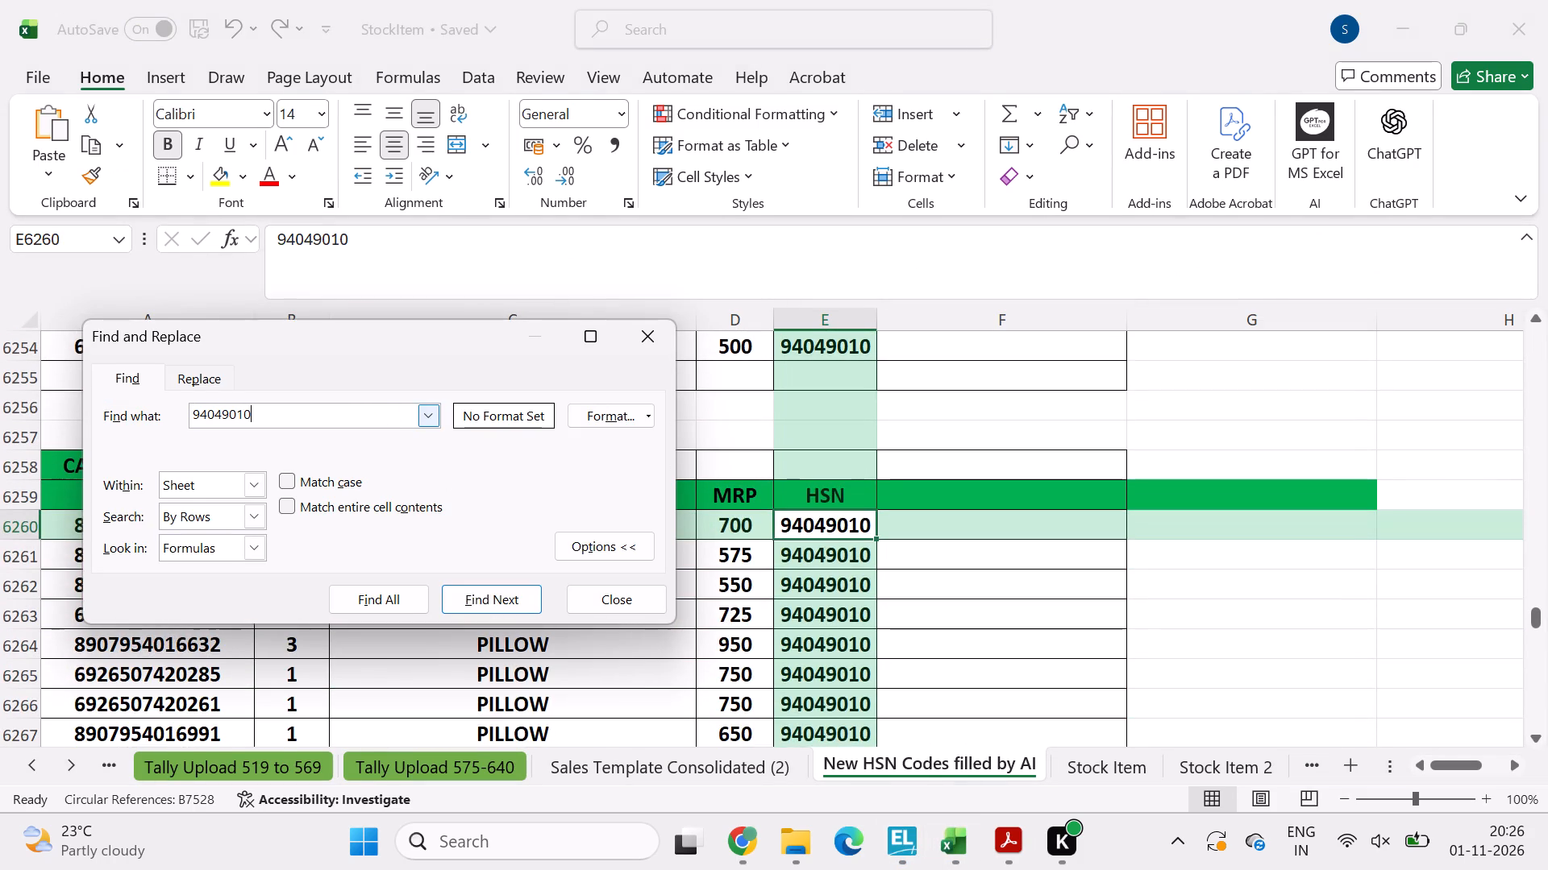
{"action": "left_click", "coordinate": [647, 332]}
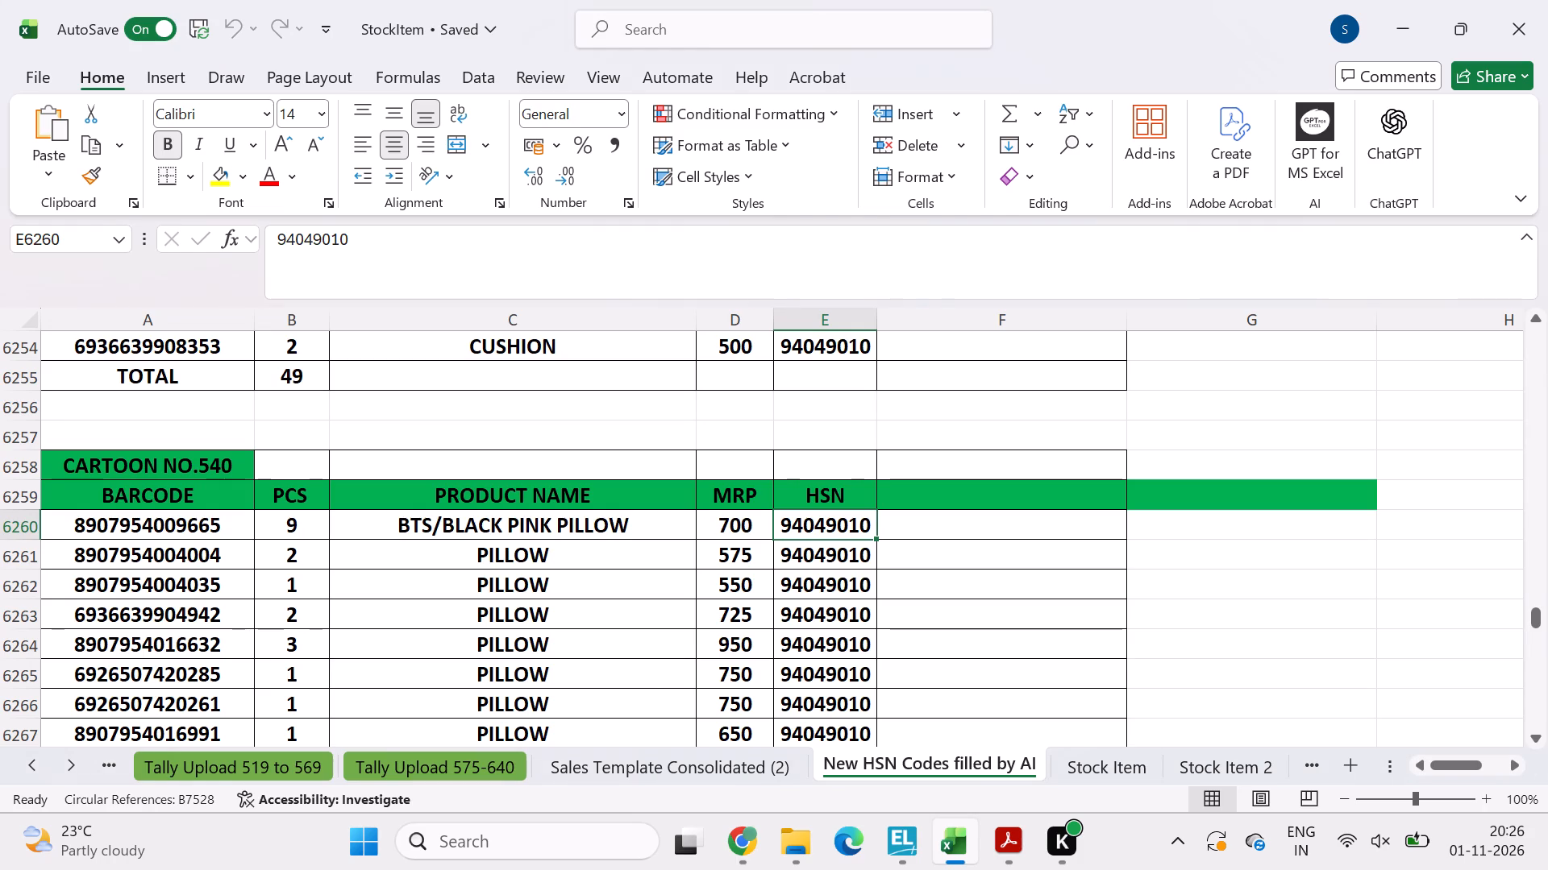
Examine the product names and HSN codes listed for cartoons 540 and 541, from the BTS/BLACK PINK PILLOW row onward.
{"action": "left_click", "coordinate": [655, 532]}
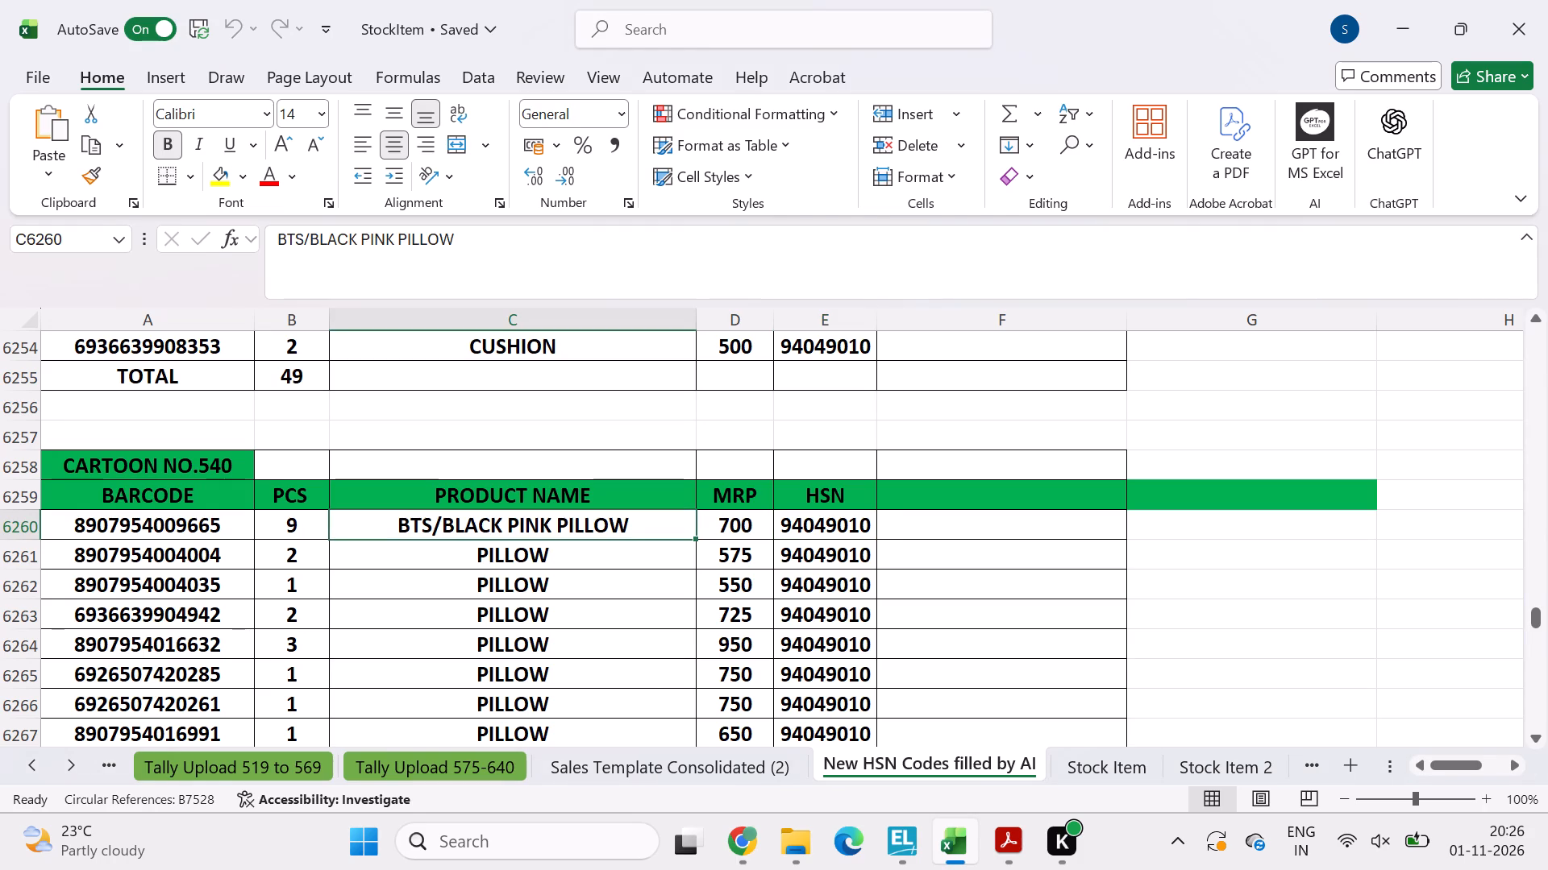
{"action": "scroll", "coordinate": [843, 585], "scroll_direction": "down", "scroll_amount": 2}
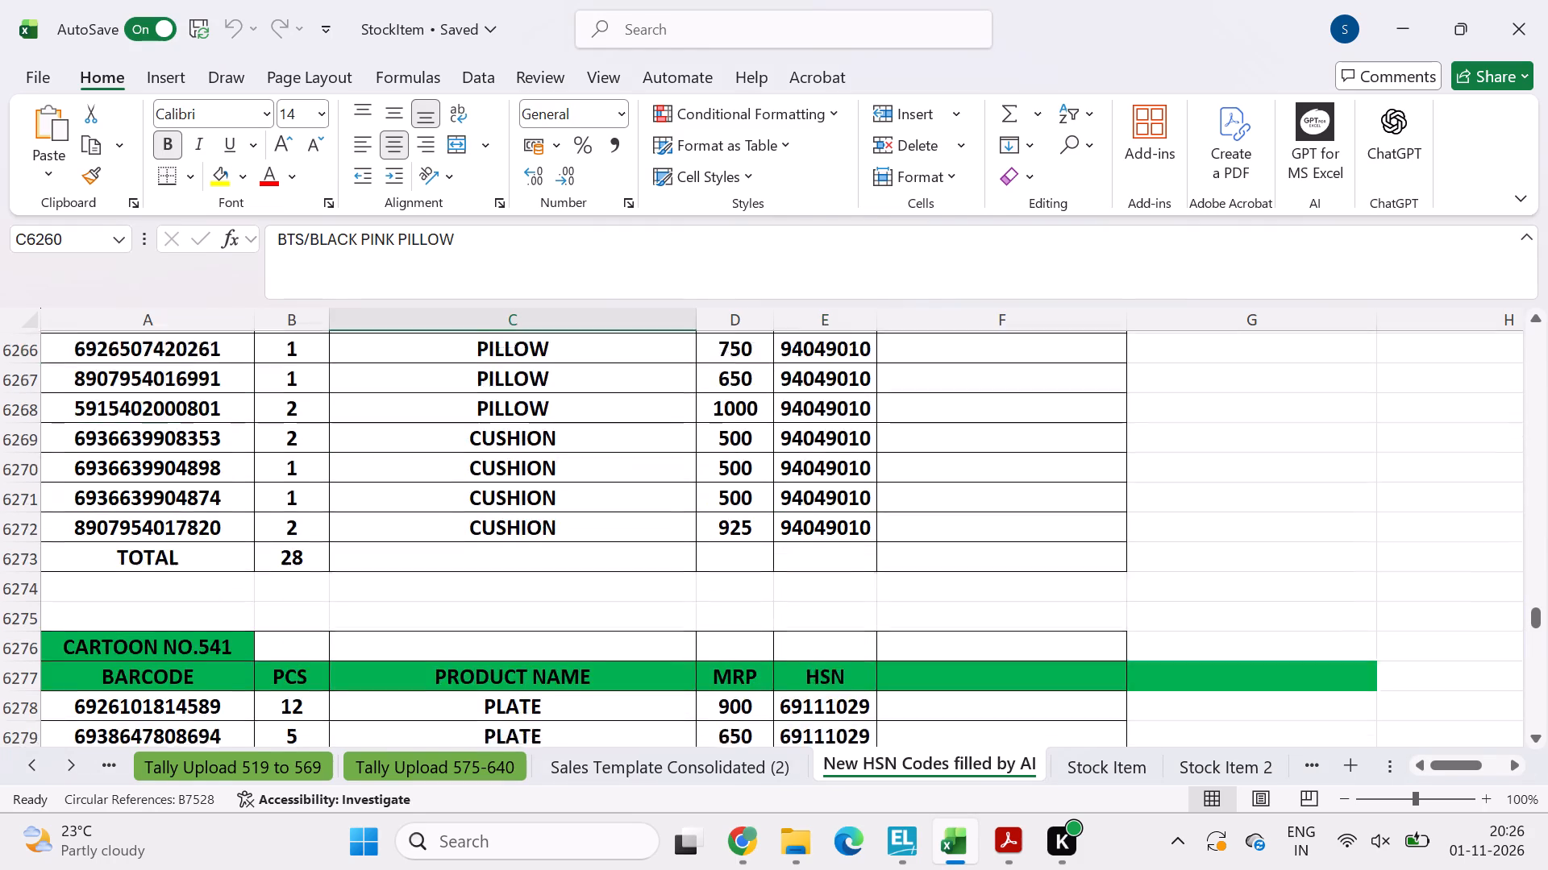
{"action": "scroll", "coordinate": [843, 585], "scroll_direction": "down", "scroll_amount": 5}
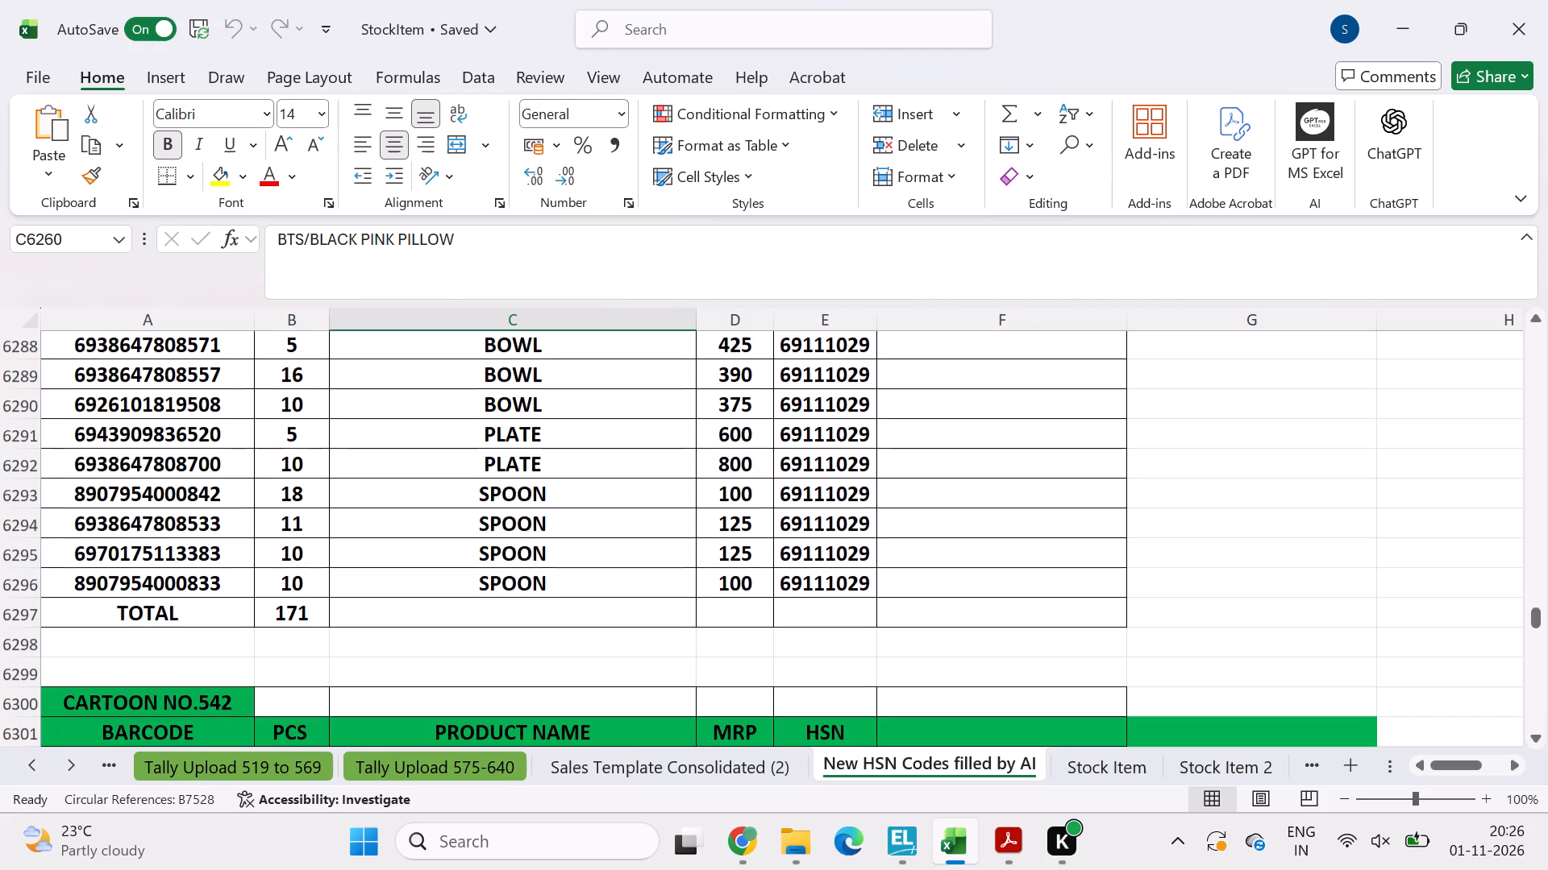
{"action": "scroll", "coordinate": [843, 585], "scroll_direction": "down", "scroll_amount": 1}
{"action": "scroll", "coordinate": [843, 585], "scroll_direction": "up", "scroll_amount": 3}
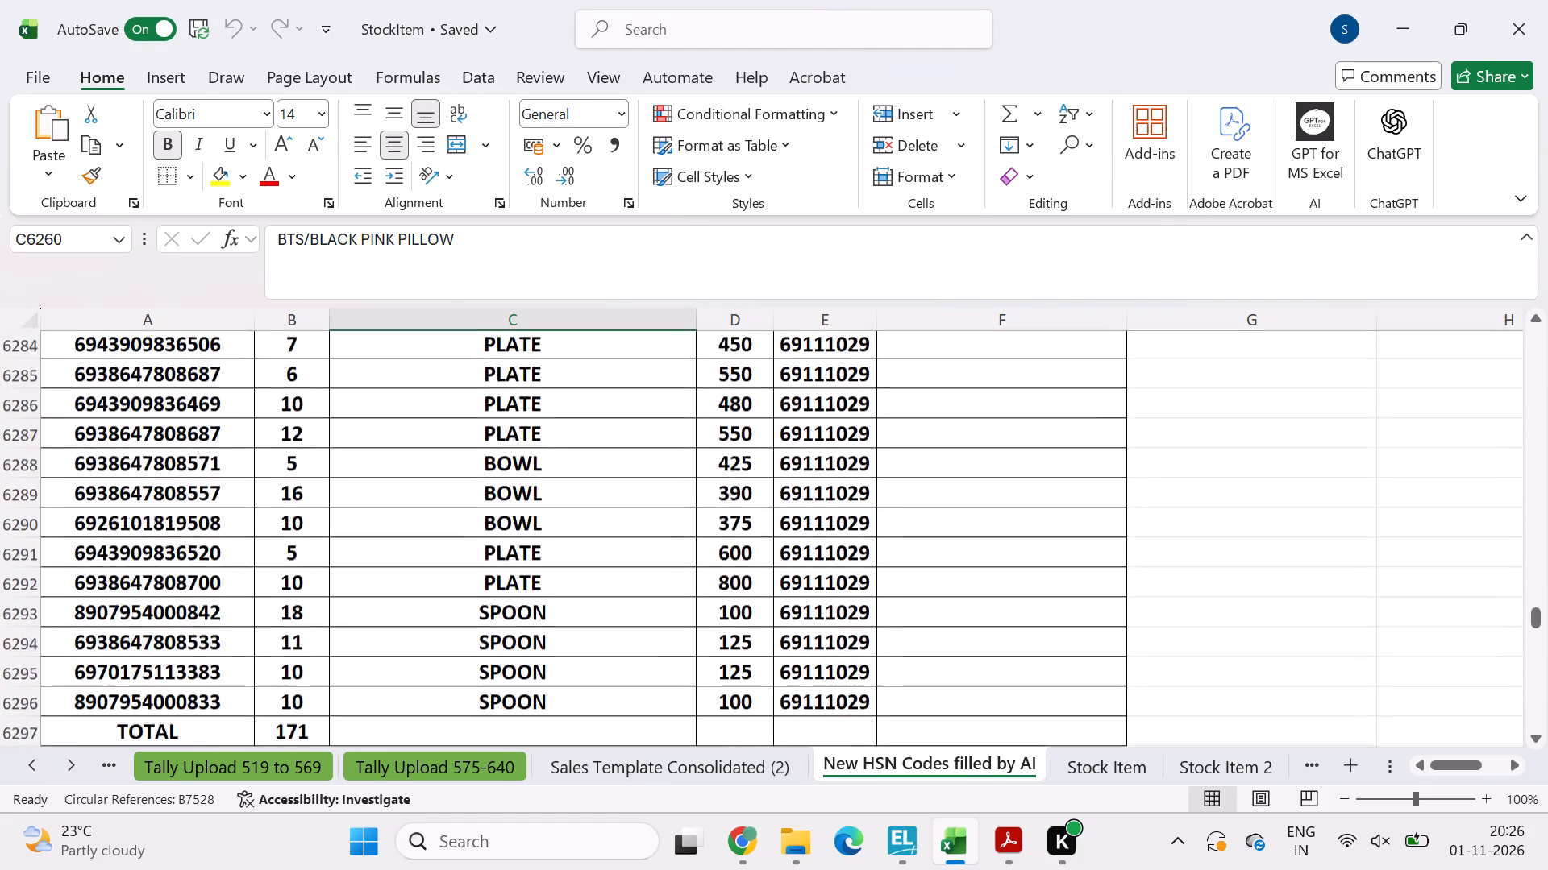
{"action": "scroll", "coordinate": [843, 585], "scroll_direction": "up", "scroll_amount": 3}
{"action": "scroll", "coordinate": [843, 585], "scroll_direction": "down", "scroll_amount": 4}
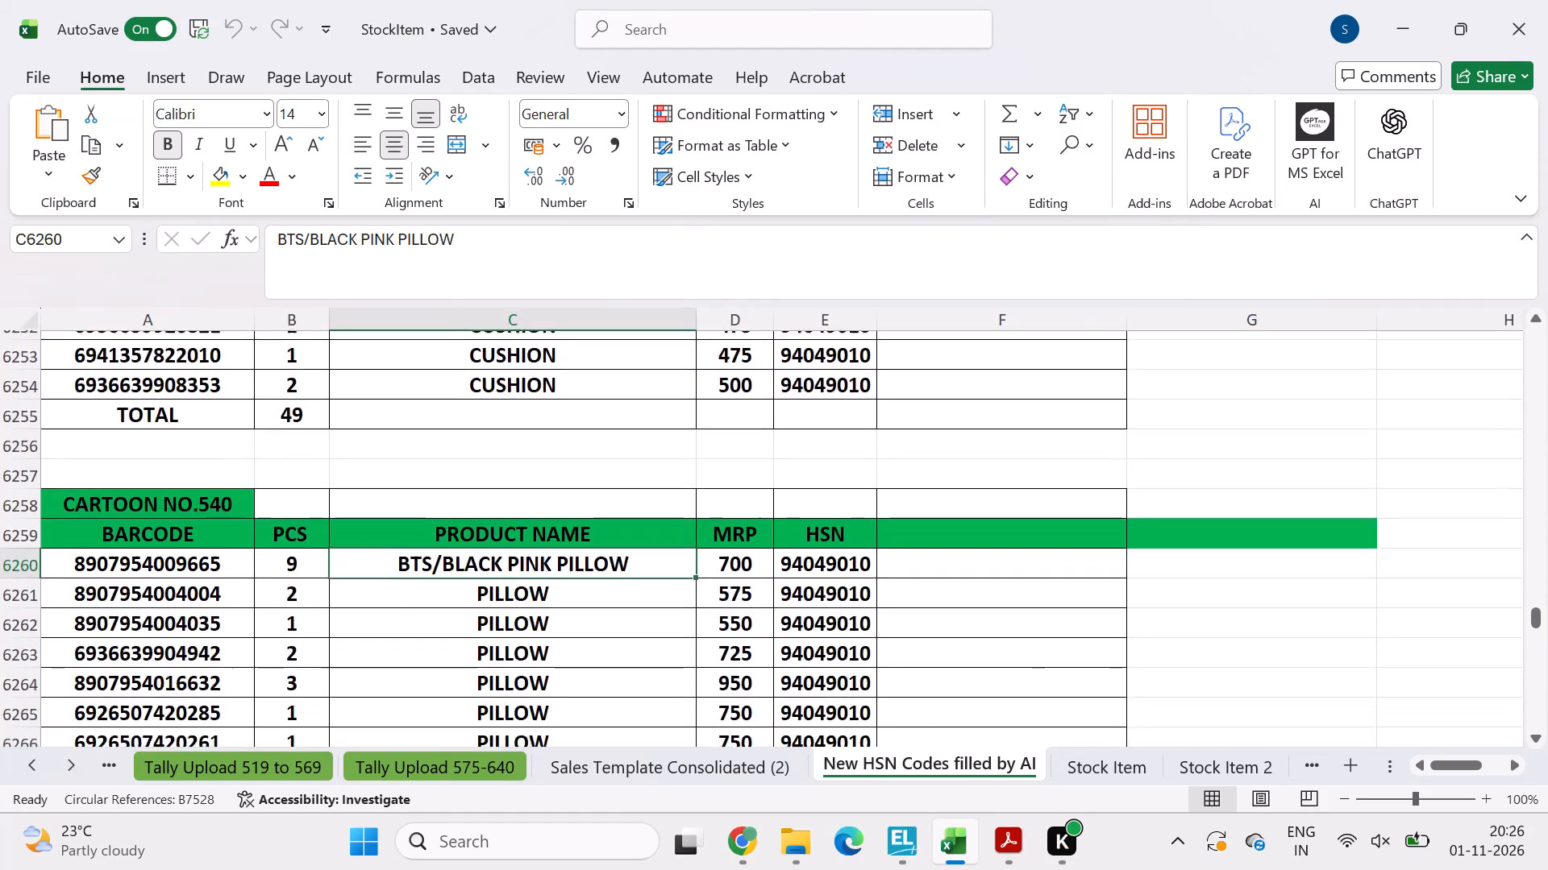
{"action": "scroll", "coordinate": [843, 585], "scroll_direction": "down", "scroll_amount": 4}
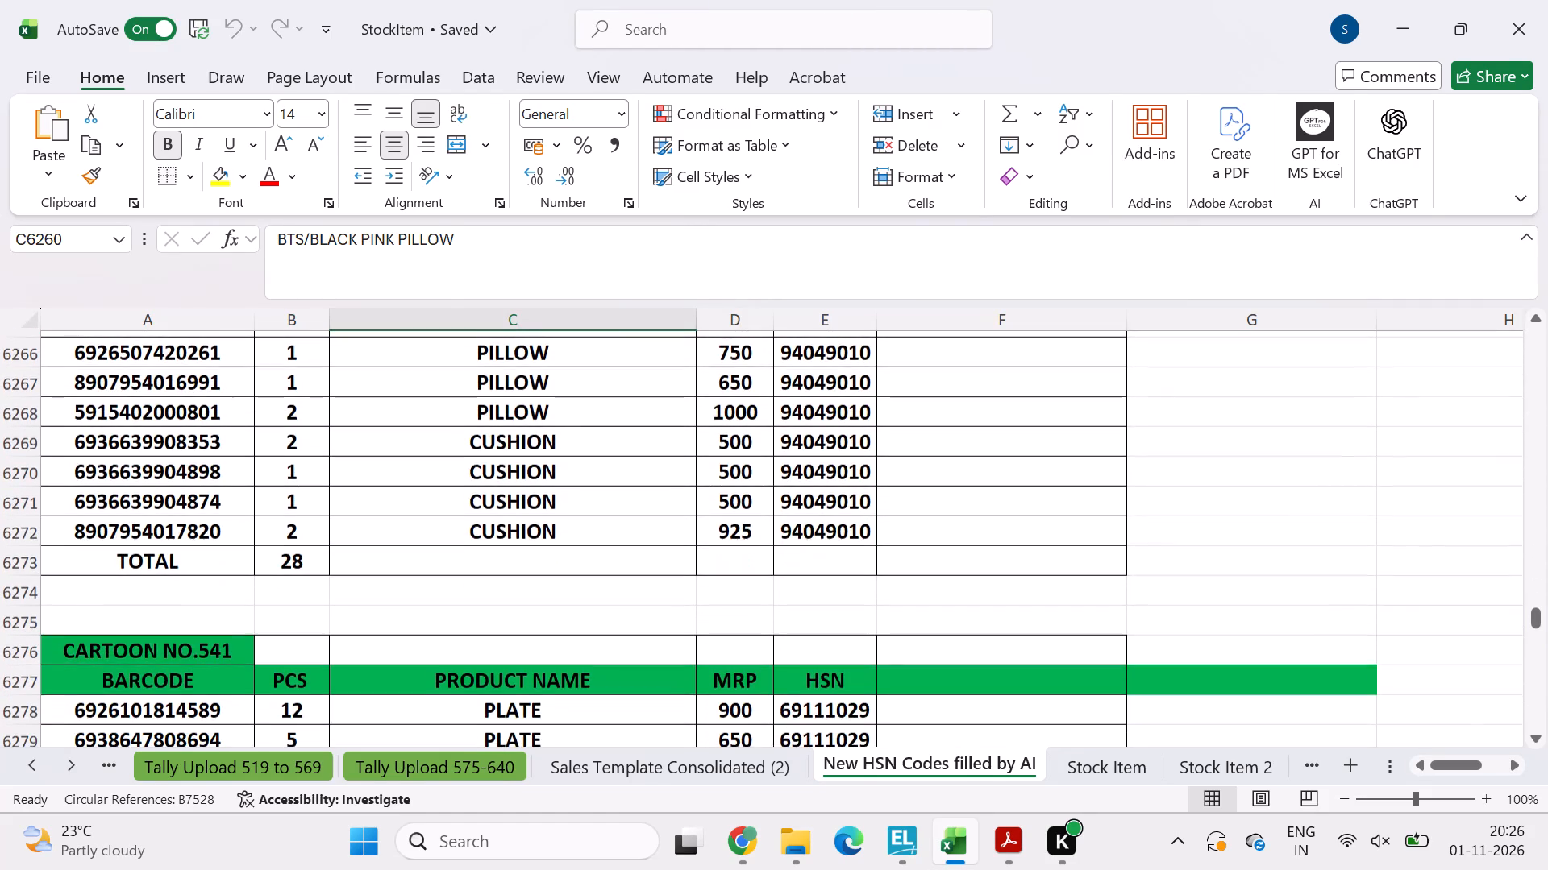
Switch back to TallyPrime and open the rejected sales voucher FY26-27/04 for alteration.
{"action": "left_click", "coordinate": [905, 843]}
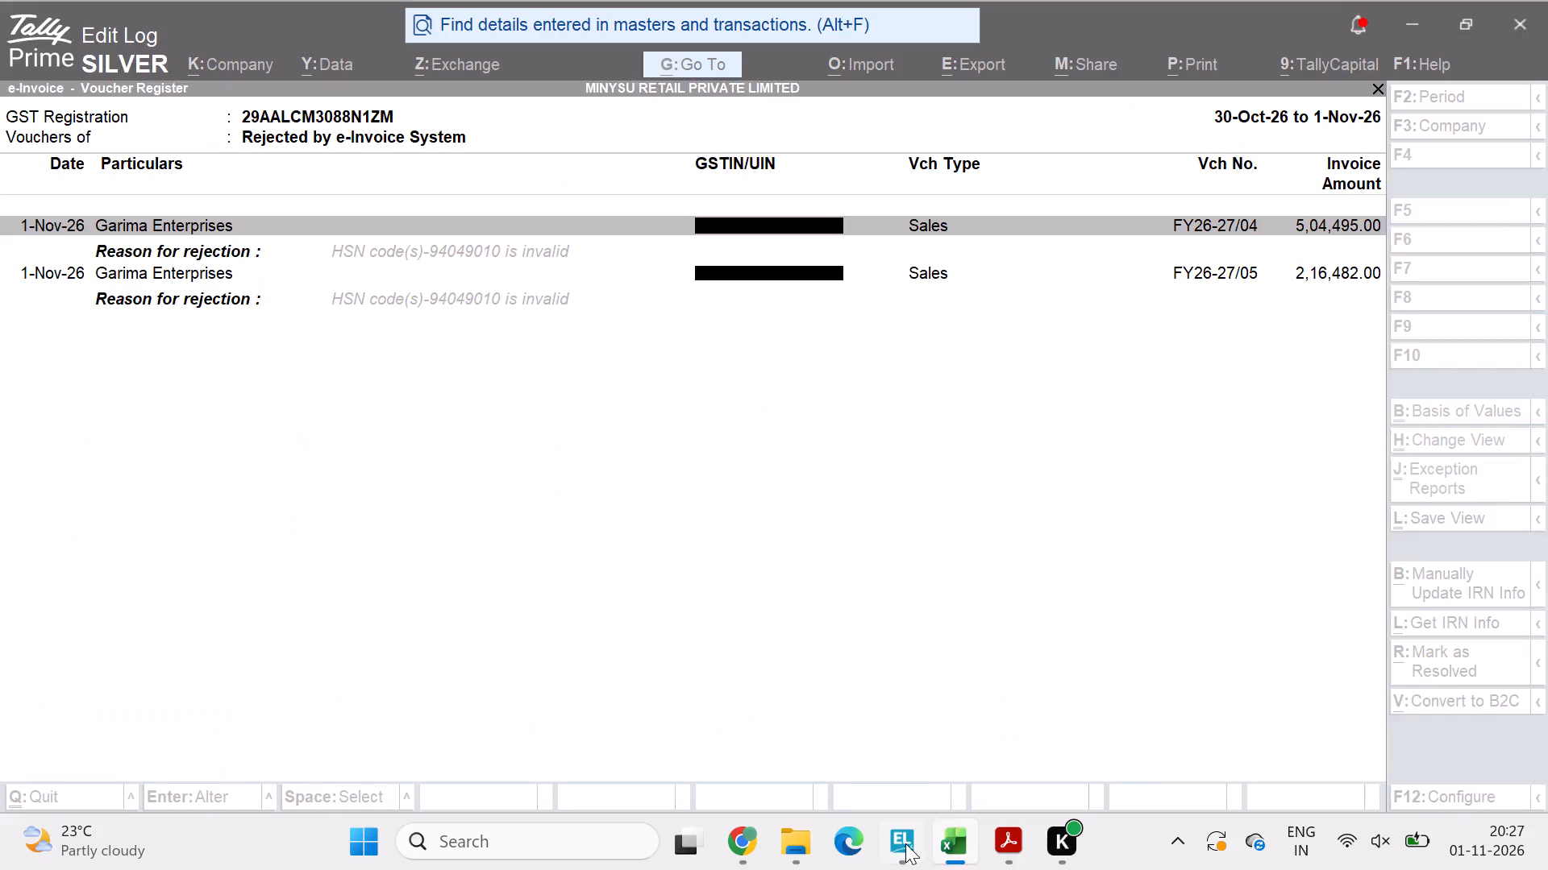
{"action": "key", "text": "Return"}
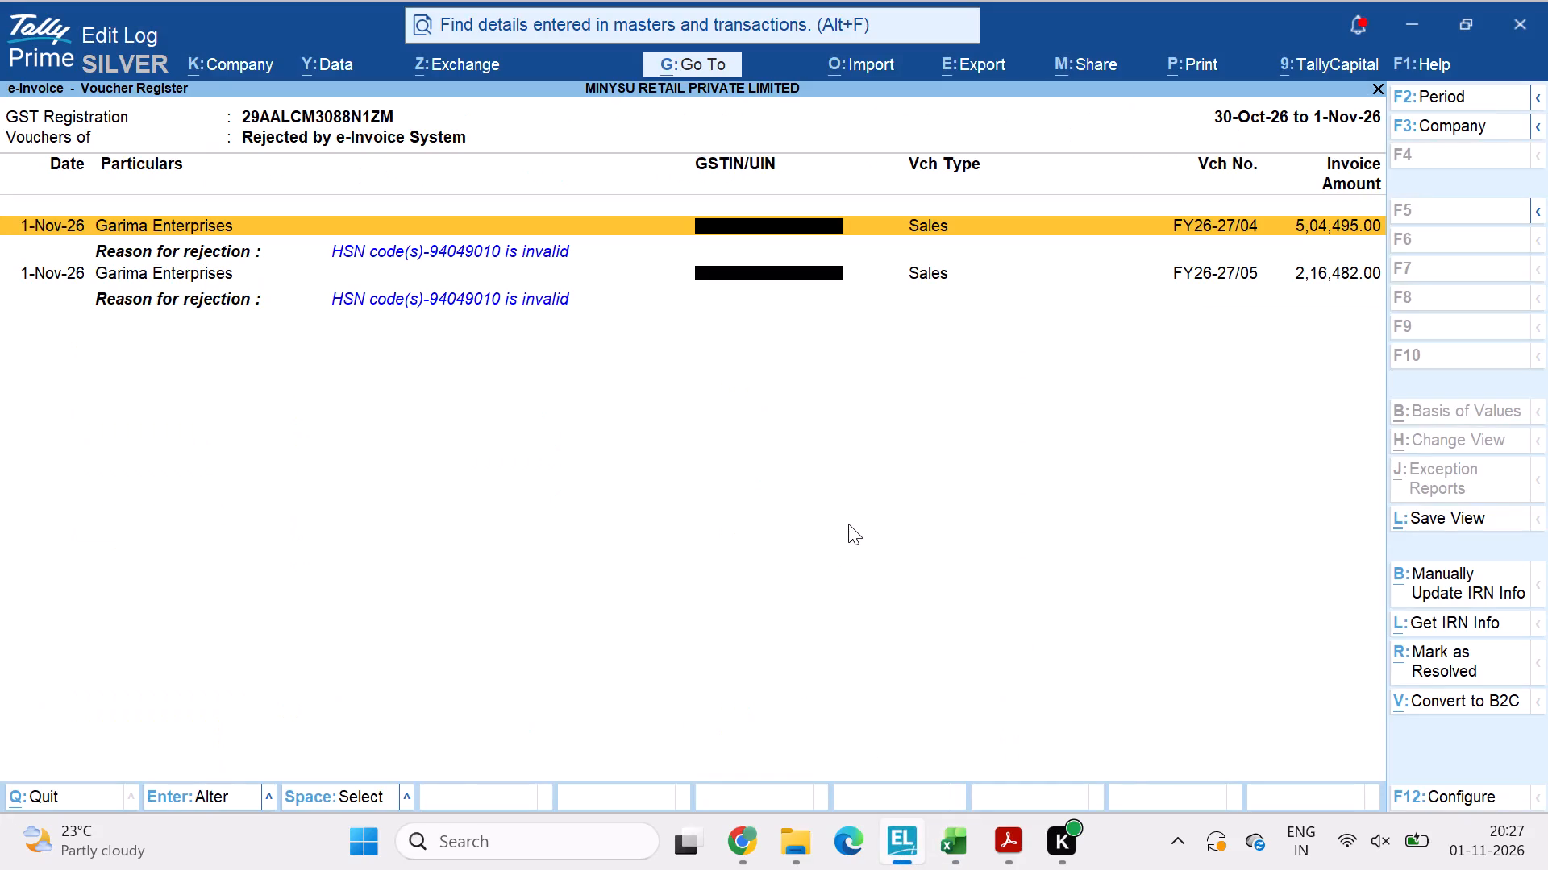
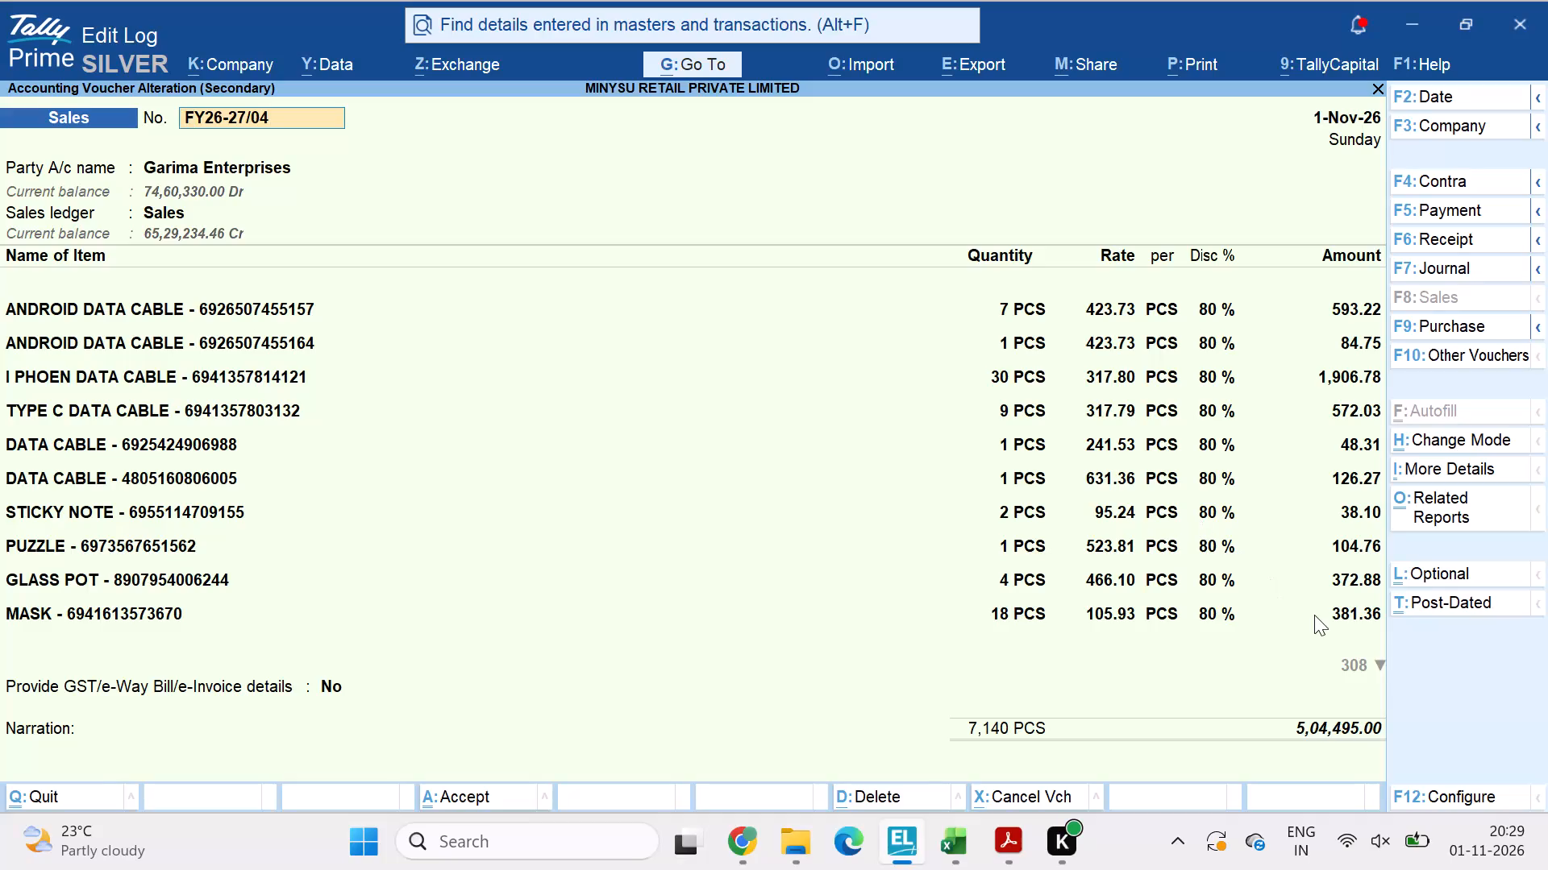
Look through the stock item lines of sales voucher FY26-27/04, from the first data cable entry onward, for items with the invalid HSN code.
{"action": "left_click", "coordinate": [1352, 300]}
{"action": "key", "text": "Down"}
{"action": "key", "text": "Down"}
{"action": "key", "text": "Down"}
{"action": "key", "text": "Down"}
{"action": "key", "text": "Down"}
{"action": "key", "text": "Down"}
{"action": "key", "text": "Down"}
{"action": "key", "text": "Down"}
{"action": "key", "text": "Down"}
{"action": "key", "text": "Down"}
{"action": "key", "text": "Down"}
{"action": "key", "text": "Down"}
{"action": "key", "text": "Down"}
{"action": "key", "text": "Down"}
{"action": "key", "text": "Down"}
{"action": "key", "text": "Down"}
{"action": "key", "text": "Down"}
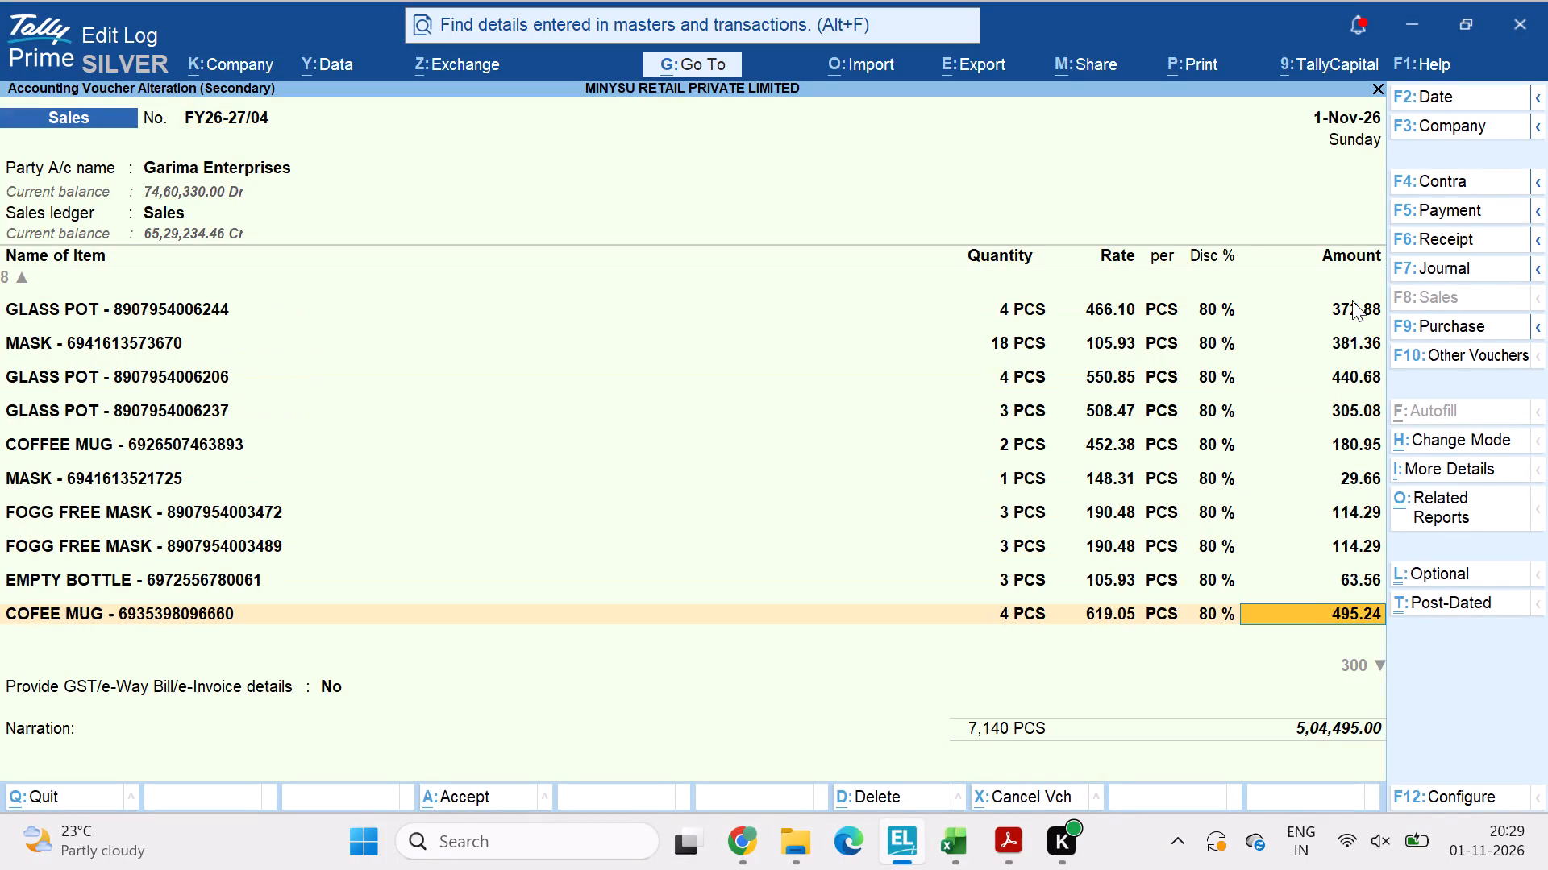
{"action": "key", "text": "Down"}
{"action": "key", "text": "Down"}
{"action": "key", "text": "Down"}
{"action": "key", "text": "Down"}
{"action": "key", "text": "Down"}
{"action": "key", "text": "Down"}
{"action": "key", "text": "Down"}
{"action": "key", "text": "Down"}
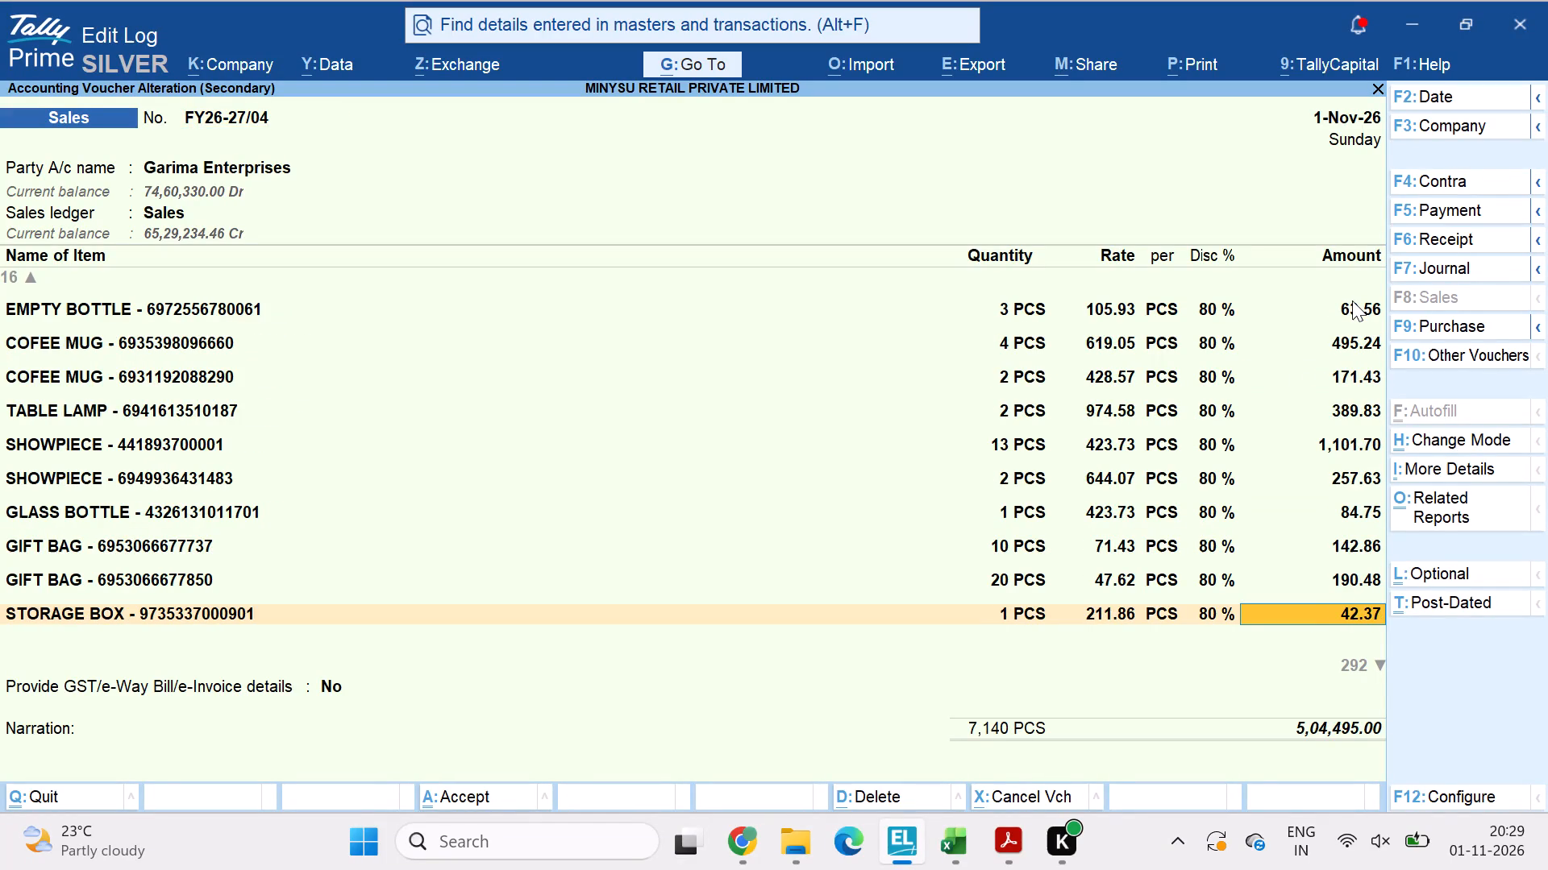
{"action": "key", "text": "Down"}
{"action": "key", "text": "Down"}
{"action": "key", "text": "Down"}
{"action": "key", "text": "Down"}
{"action": "key", "text": "Down"}
{"action": "key", "text": "Down"}
{"action": "key", "text": "Down"}
{"action": "key", "text": "Down"}
{"action": "key", "text": "Down"}
{"action": "key", "text": "Down"}
{"action": "key", "text": "Down"}
{"action": "key", "text": "Down"}
{"action": "key", "text": "Down"}
{"action": "key", "text": "Down"}
{"action": "key", "text": "Down"}
{"action": "key", "text": "Down"}
{"action": "key", "text": "Down"}
{"action": "key", "text": "Down"}
{"action": "key", "text": "Down"}
{"action": "key", "text": "Down"}
{"action": "key", "text": "Down"}
{"action": "key", "text": "Down"}
{"action": "key", "text": "Down"}
{"action": "key", "text": "Down"}
{"action": "key", "text": "Down"}
{"action": "key", "text": "Down"}
{"action": "key", "text": "Down"}
{"action": "key", "text": "Down"}
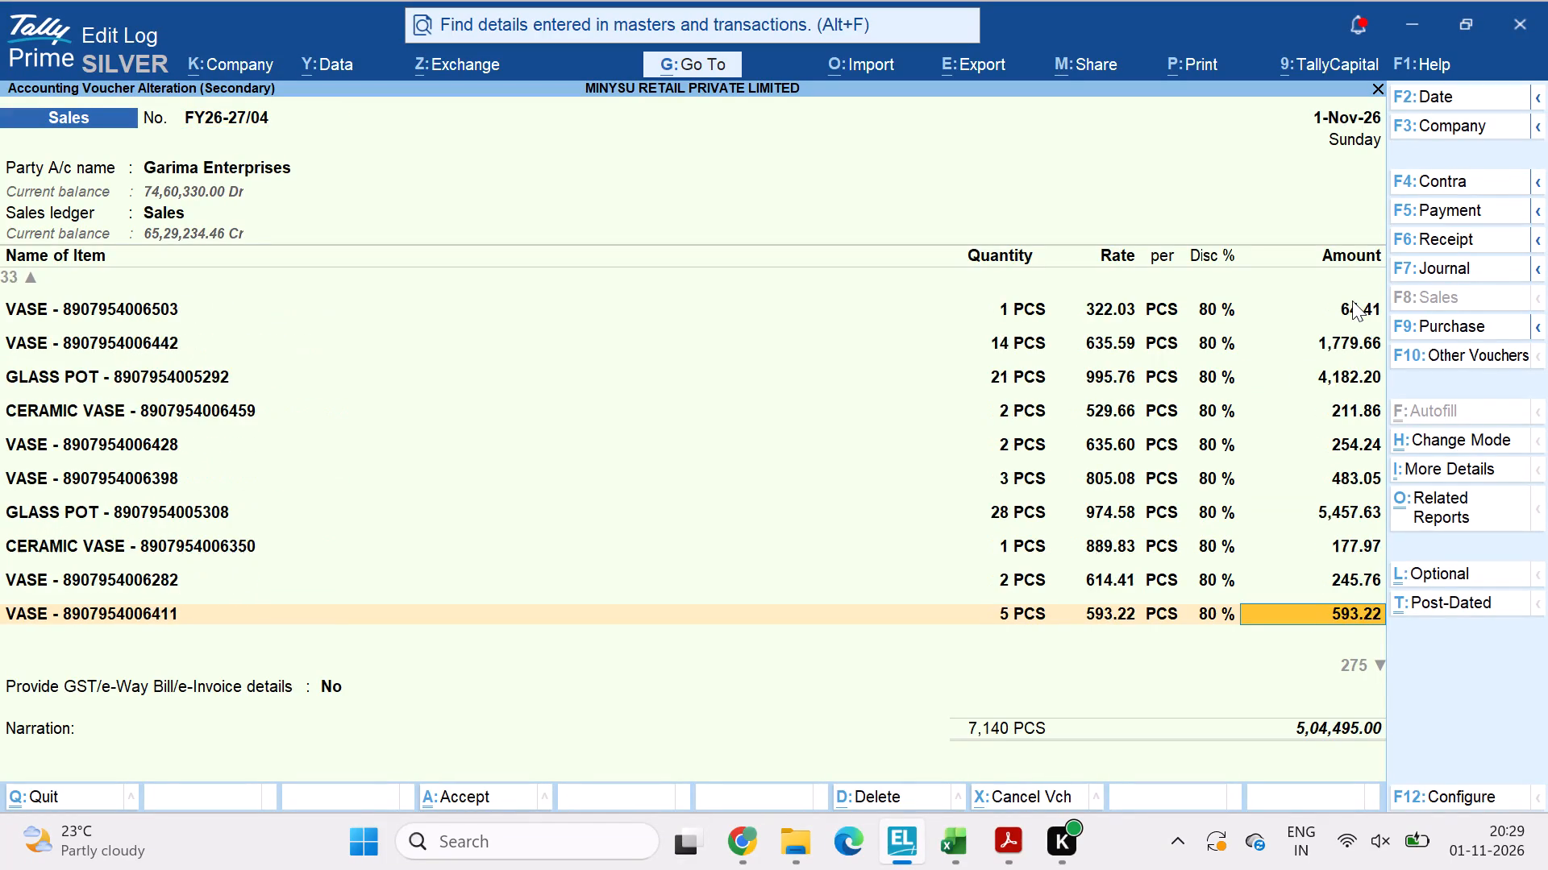
{"action": "key", "text": "Down"}
{"action": "key", "text": "Down"}
{"action": "key", "text": "Down"}
{"action": "key", "text": "Down"}
{"action": "key", "text": "Down"}
{"action": "key", "text": "Down"}
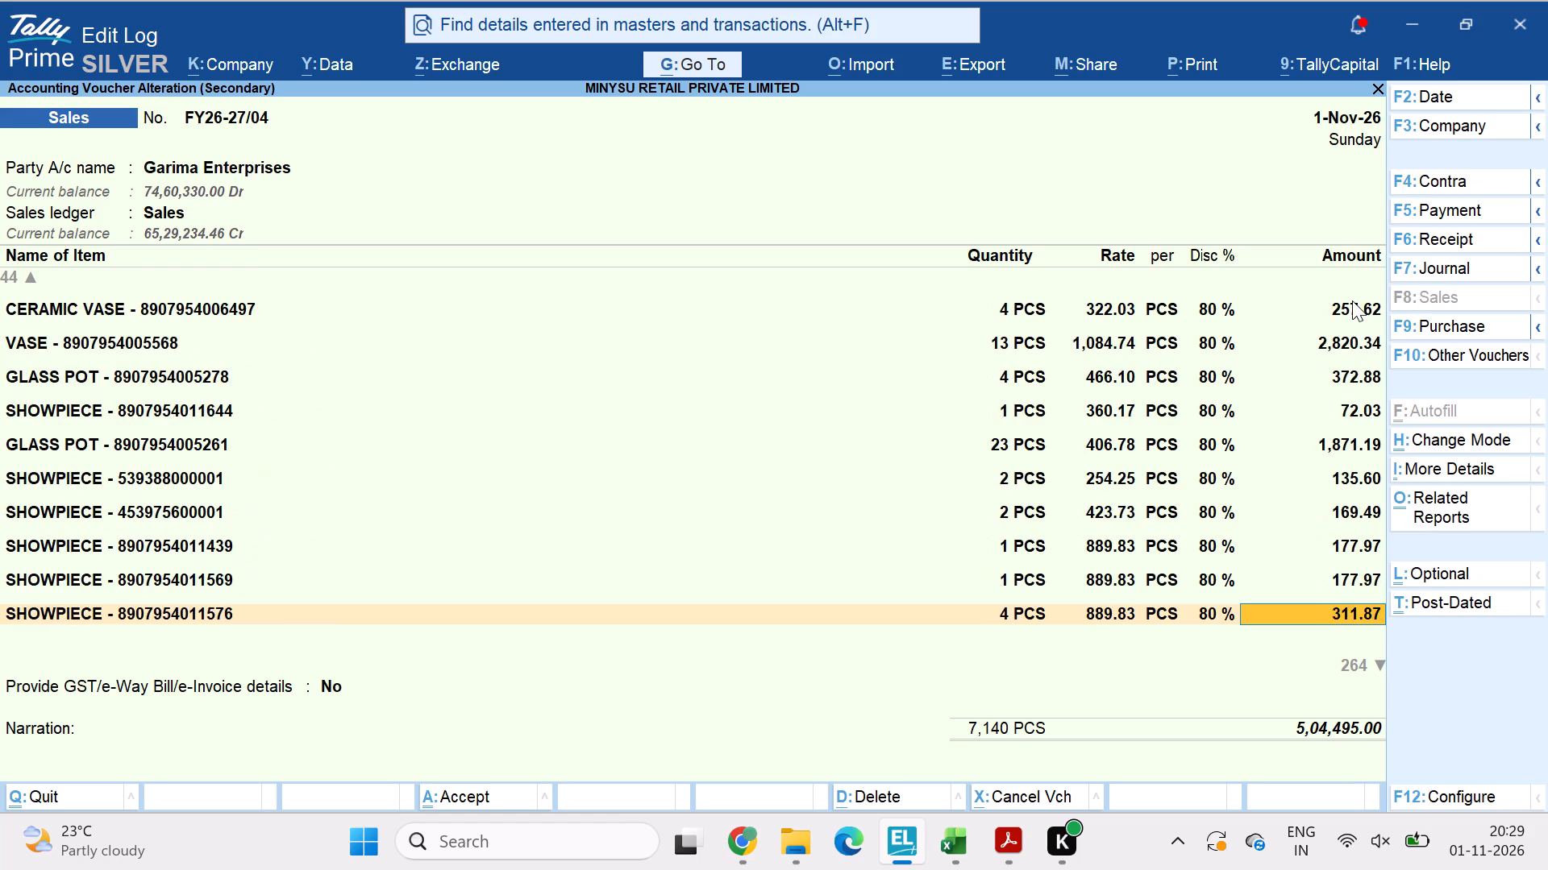
{"action": "key", "text": "Down"}
{"action": "key", "text": "Down"}
{"action": "key", "text": "Down"}
{"action": "key", "text": "Down"}
{"action": "key", "text": "Down"}
{"action": "key", "text": "Down"}
{"action": "key", "text": "Down"}
{"action": "key", "text": "Down"}
{"action": "key", "text": "Down"}
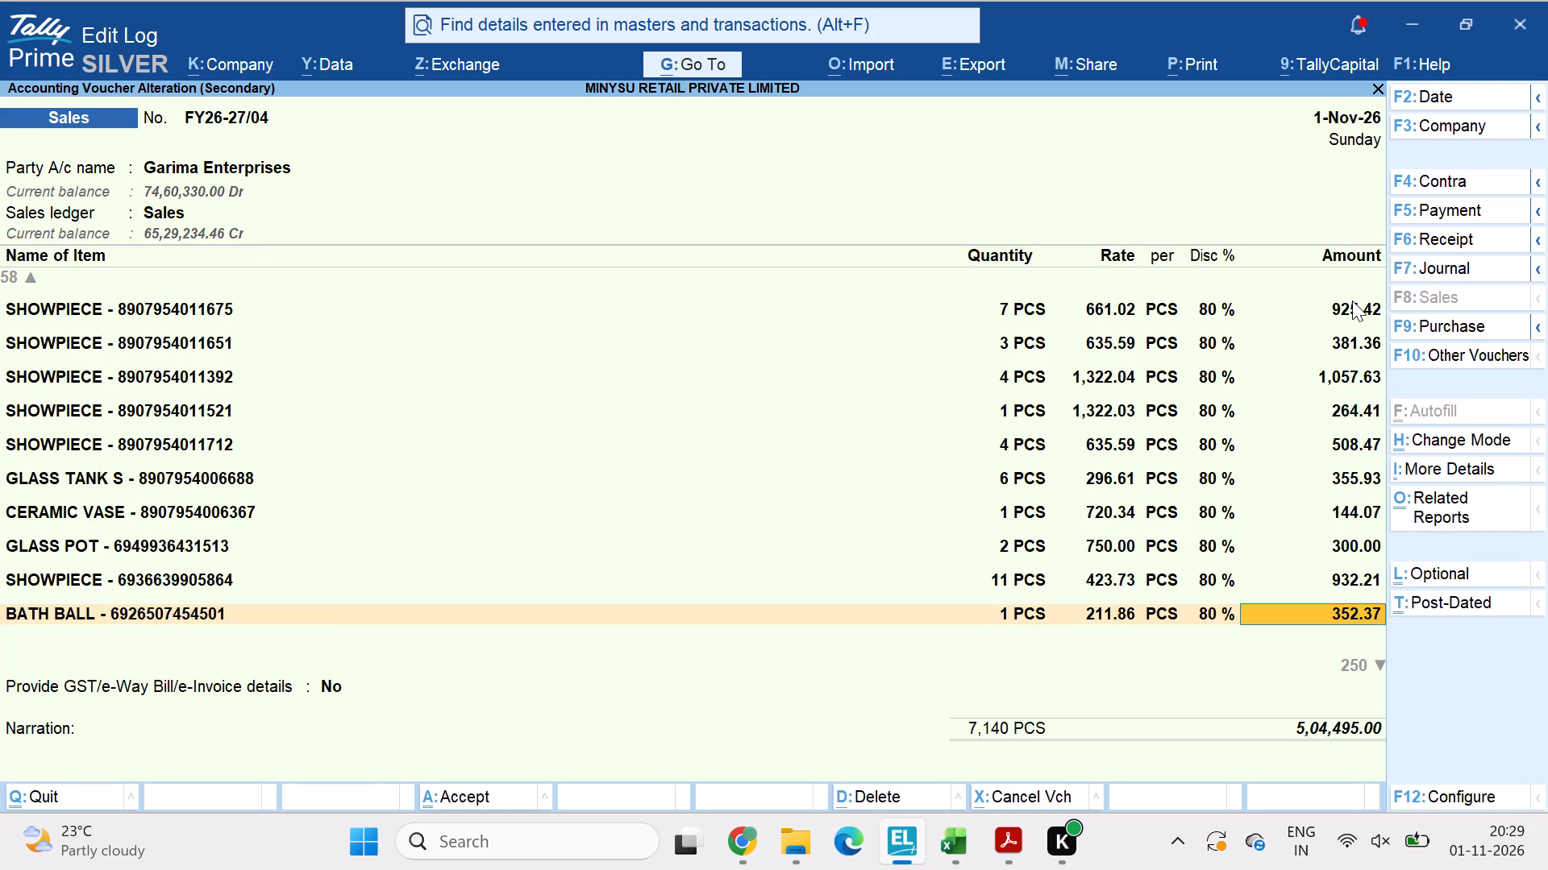
{"action": "key", "text": "Down"}
{"action": "key", "text": "Down"}
{"action": "key", "text": "Down"}
{"action": "key", "text": "Down"}
{"action": "key", "text": "Down"}
{"action": "key", "text": "Down"}
{"action": "key", "text": "Down"}
{"action": "key", "text": "Down"}
{"action": "key", "text": "Down"}
{"action": "key", "text": "Down"}
{"action": "key", "text": "Down"}
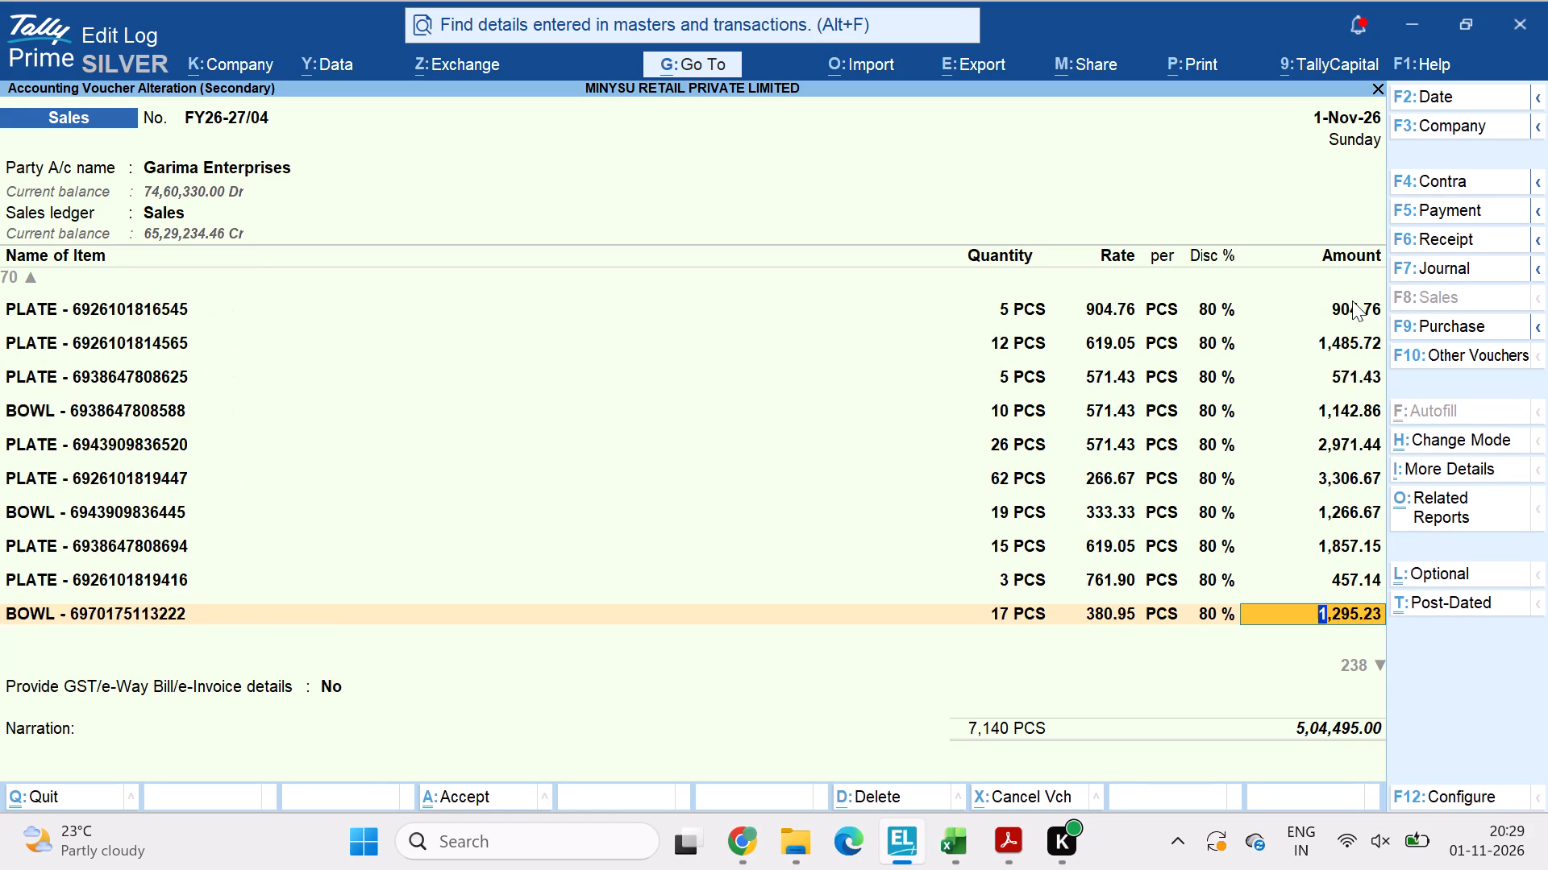
{"action": "key", "text": "Down"}
{"action": "key", "text": "Down"}
{"action": "key", "text": "Down"}
{"action": "key", "text": "Down"}
{"action": "key", "text": "Down"}
{"action": "key", "text": "Down"}
{"action": "key", "text": "Down"}
{"action": "key", "text": "Down"}
{"action": "key", "text": "Down"}
{"action": "key", "text": "Down"}
{"action": "key", "text": "Down"}
{"action": "key", "text": "Down"}
{"action": "key", "text": "Down"}
{"action": "key", "text": "Down"}
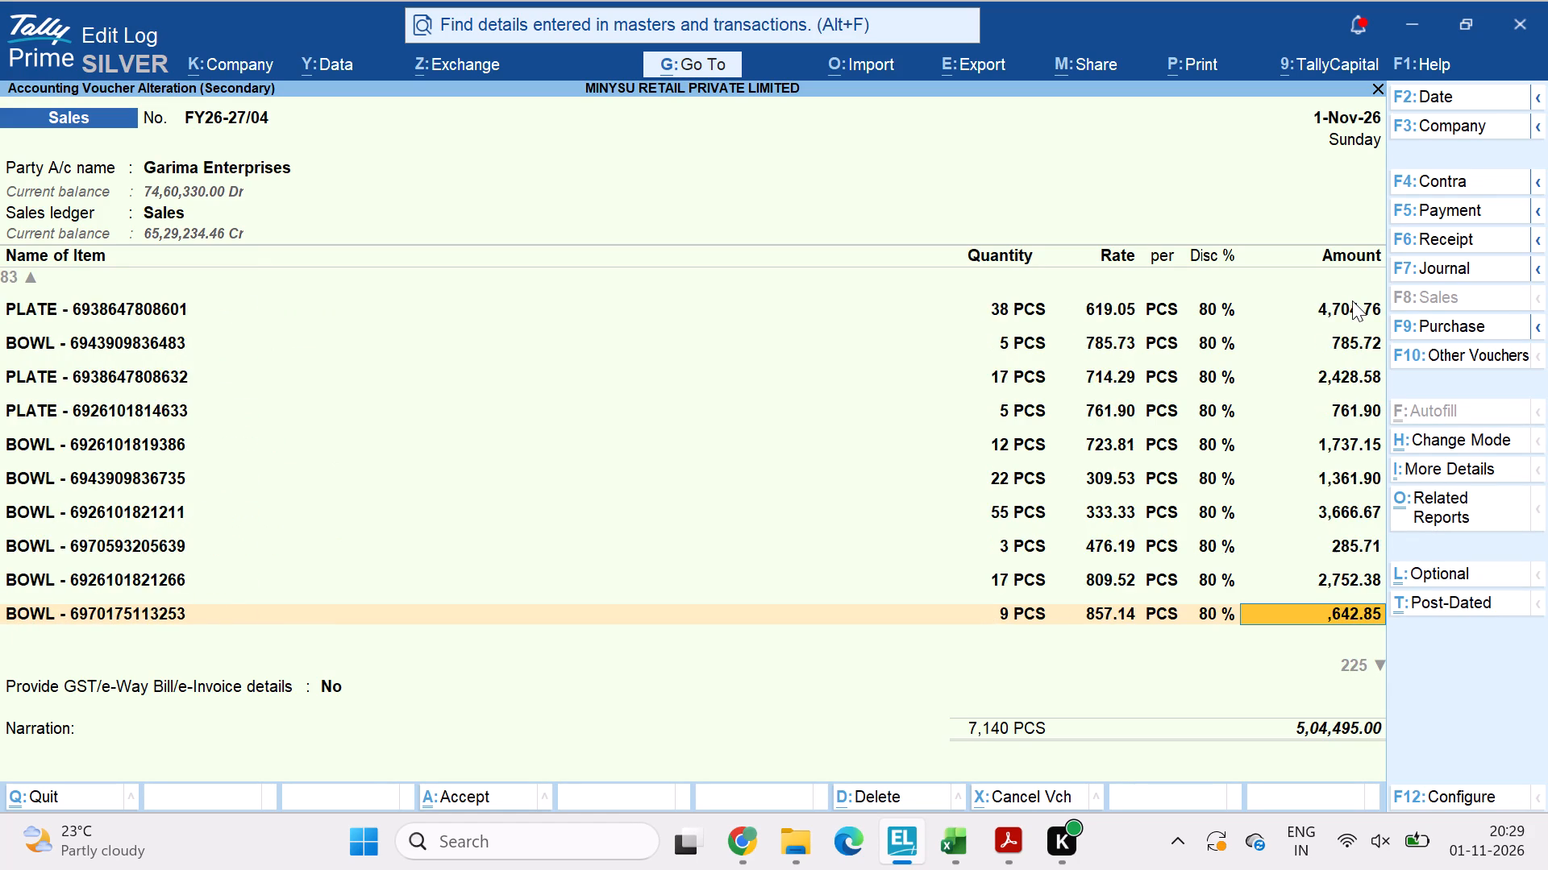
{"action": "key", "text": "Down"}
{"action": "key", "text": "Down"}
{"action": "key", "text": "Down"}
{"action": "key", "text": "Down"}
{"action": "key", "text": "Down"}
{"action": "key", "text": "Down"}
{"action": "key", "text": "Down"}
{"action": "key", "text": "Down"}
{"action": "key", "text": "Down"}
{"action": "key", "text": "Down"}
{"action": "key", "text": "Down"}
{"action": "key", "text": "Down"}
{"action": "key", "text": "Down"}
{"action": "key", "text": "Down"}
{"action": "key", "text": "Down"}
{"action": "key", "text": "Down"}
{"action": "key", "text": "Down"}
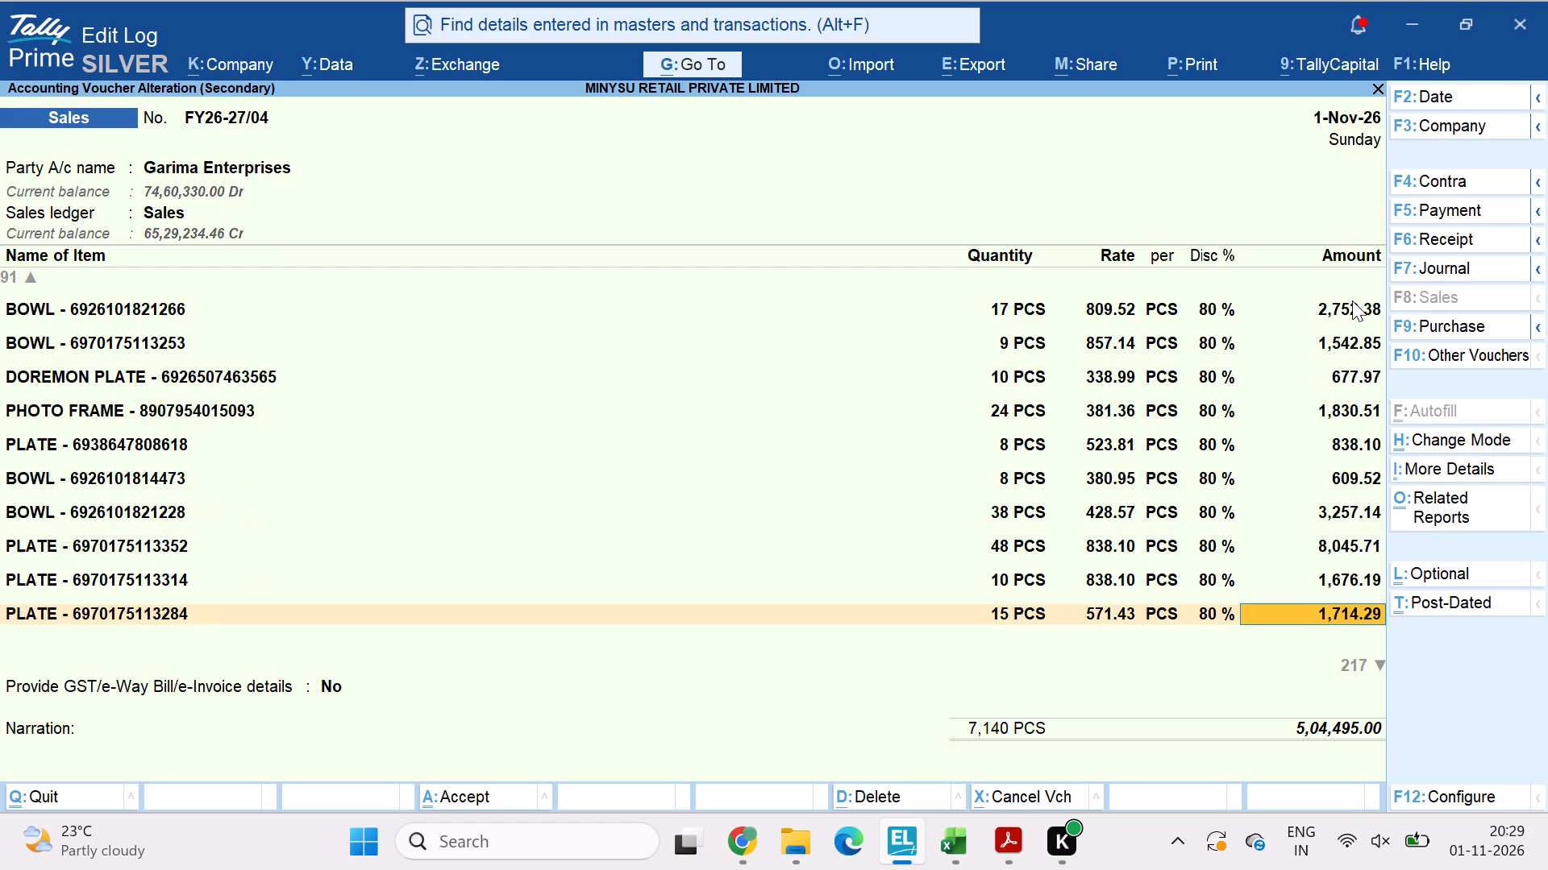
{"action": "key", "text": "Down"}
{"action": "key", "text": "Down"}
{"action": "key", "text": "Down"}
{"action": "key", "text": "Down"}
{"action": "key", "text": "Down"}
{"action": "key", "text": "Down"}
{"action": "key", "text": "Down"}
{"action": "key", "text": "Down"}
{"action": "key", "text": "Down"}
{"action": "key", "text": "Down"}
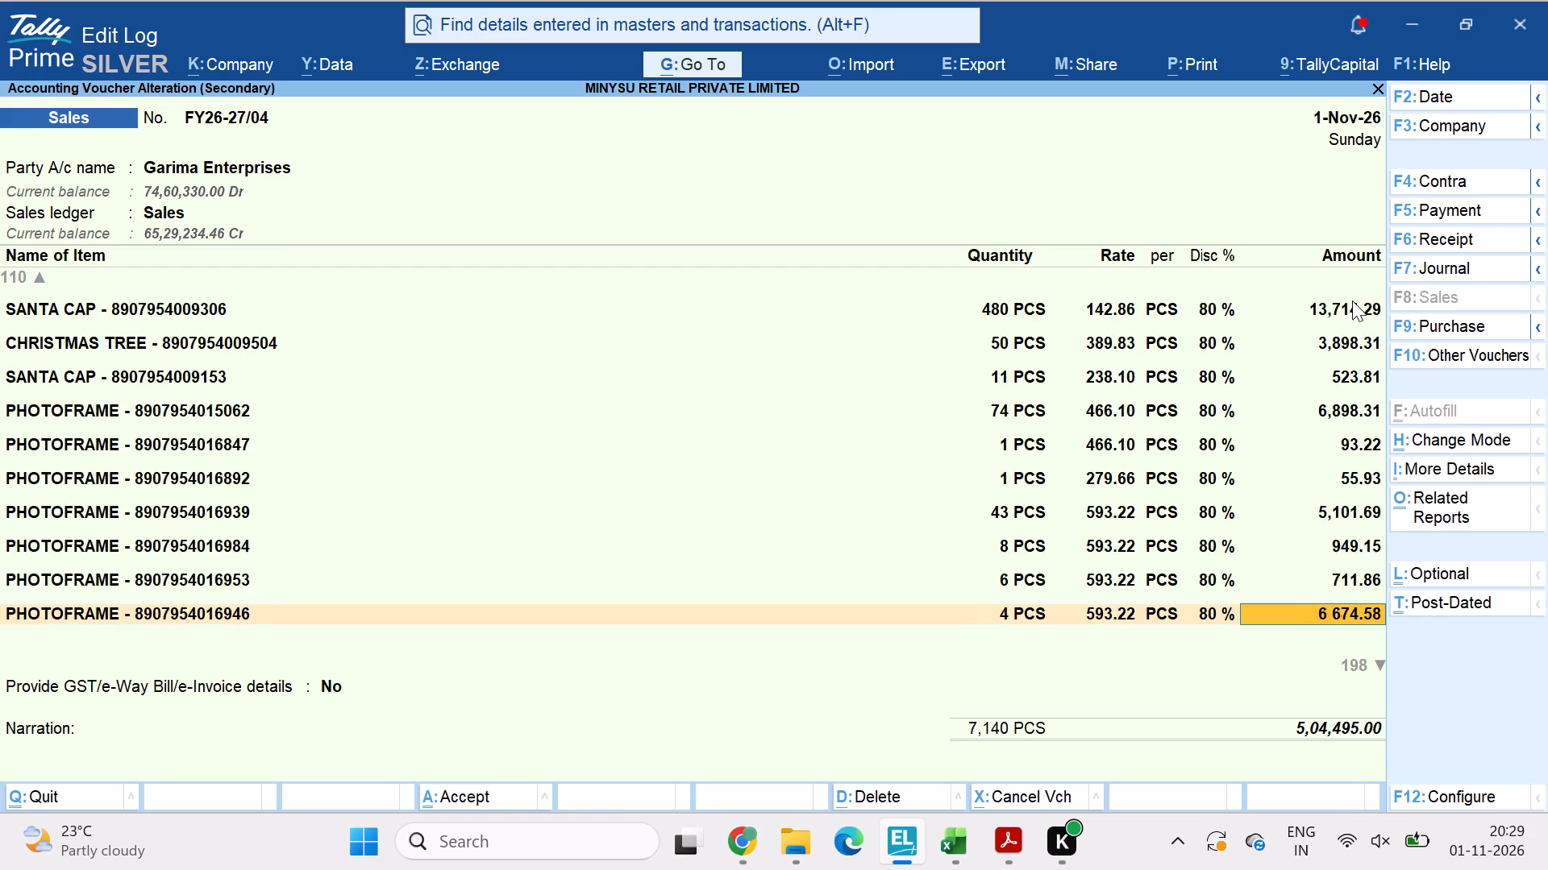
{"action": "key", "text": "Down"}
{"action": "key", "text": "Down"}
{"action": "key", "text": "Down"}
{"action": "key", "text": "Down"}
{"action": "key", "text": "Down"}
{"action": "key", "text": "Down"}
{"action": "key", "text": "Down"}
{"action": "key", "text": "Down"}
{"action": "key", "text": "Down"}
{"action": "key", "text": "Down"}
{"action": "key", "text": "Down"}
{"action": "key", "text": "Down"}
{"action": "key", "text": "Down"}
{"action": "key", "text": "Down"}
{"action": "key", "text": "Down"}
{"action": "key", "text": "Down"}
{"action": "key", "text": "Down"}
{"action": "key", "text": "Down"}
{"action": "key", "text": "Down"}
{"action": "key", "text": "Down"}
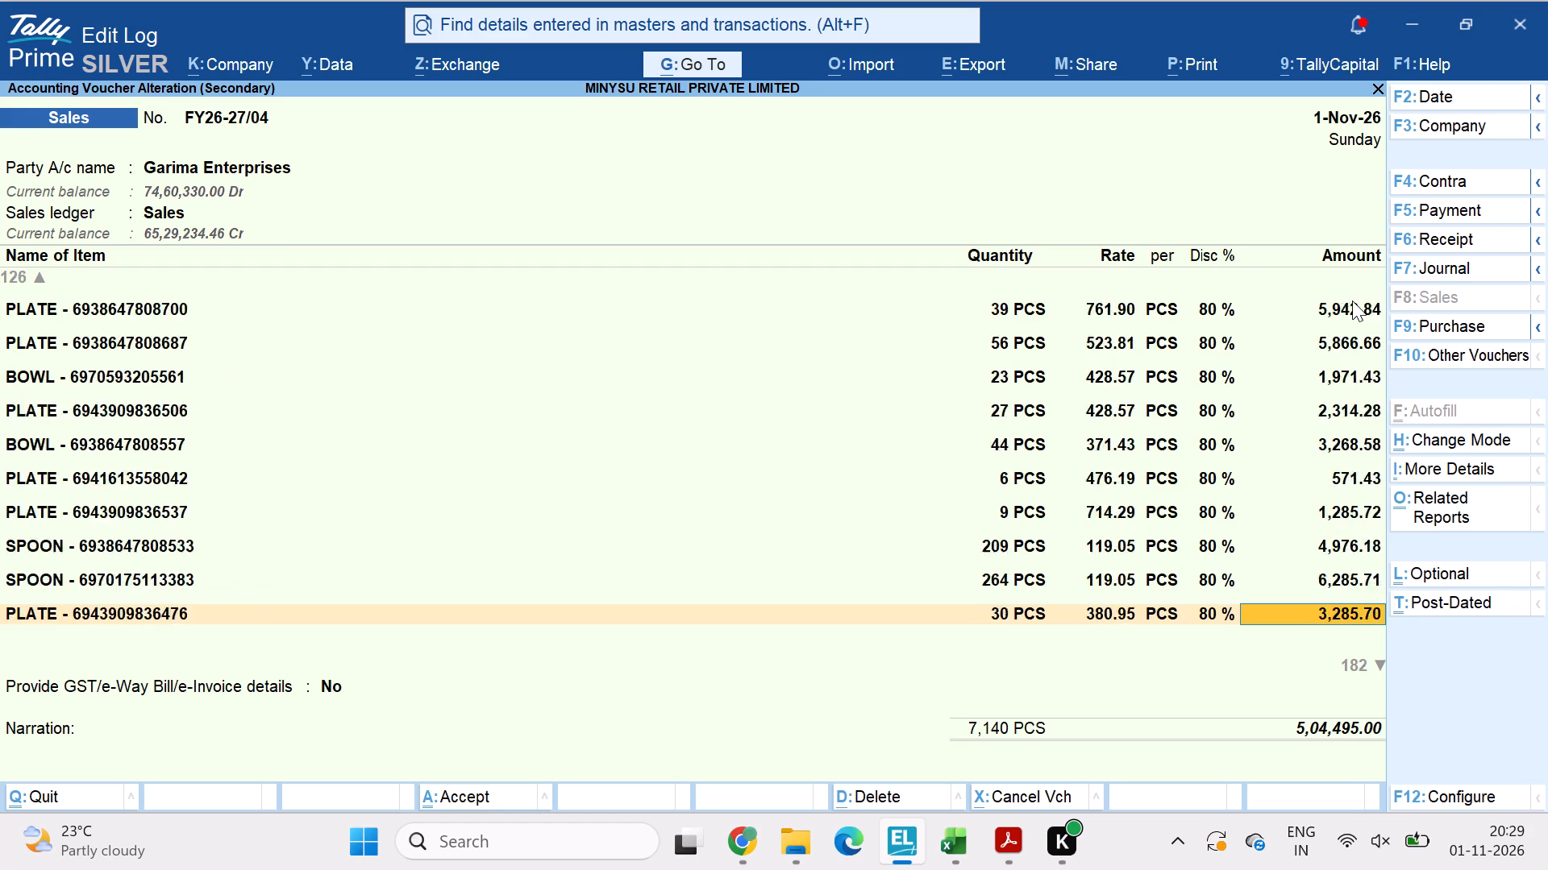
Look through the plate, bowl, spoon, soft toy and pillow lines of sales voucher FY26-27/04 for items with the invalid HSN code.
{"action": "key", "text": "Down"}
{"action": "key", "text": "Down"}
{"action": "key", "text": "Down"}
{"action": "key", "text": "Down"}
{"action": "key", "text": "Down"}
{"action": "key", "text": "Down"}
{"action": "key", "text": "Down"}
{"action": "key", "text": "Down"}
{"action": "key", "text": "Down"}
{"action": "key", "text": "Down"}
{"action": "key", "text": "Down"}
{"action": "key", "text": "Down"}
{"action": "key", "text": "Down"}
{"action": "key", "text": "Down"}
{"action": "key", "text": "Down"}
{"action": "key", "text": "Down"}
{"action": "key", "text": "Down"}
{"action": "key", "text": "Down"}
{"action": "key", "text": "Down"}
{"action": "key", "text": "Down"}
{"action": "key", "text": "Down"}
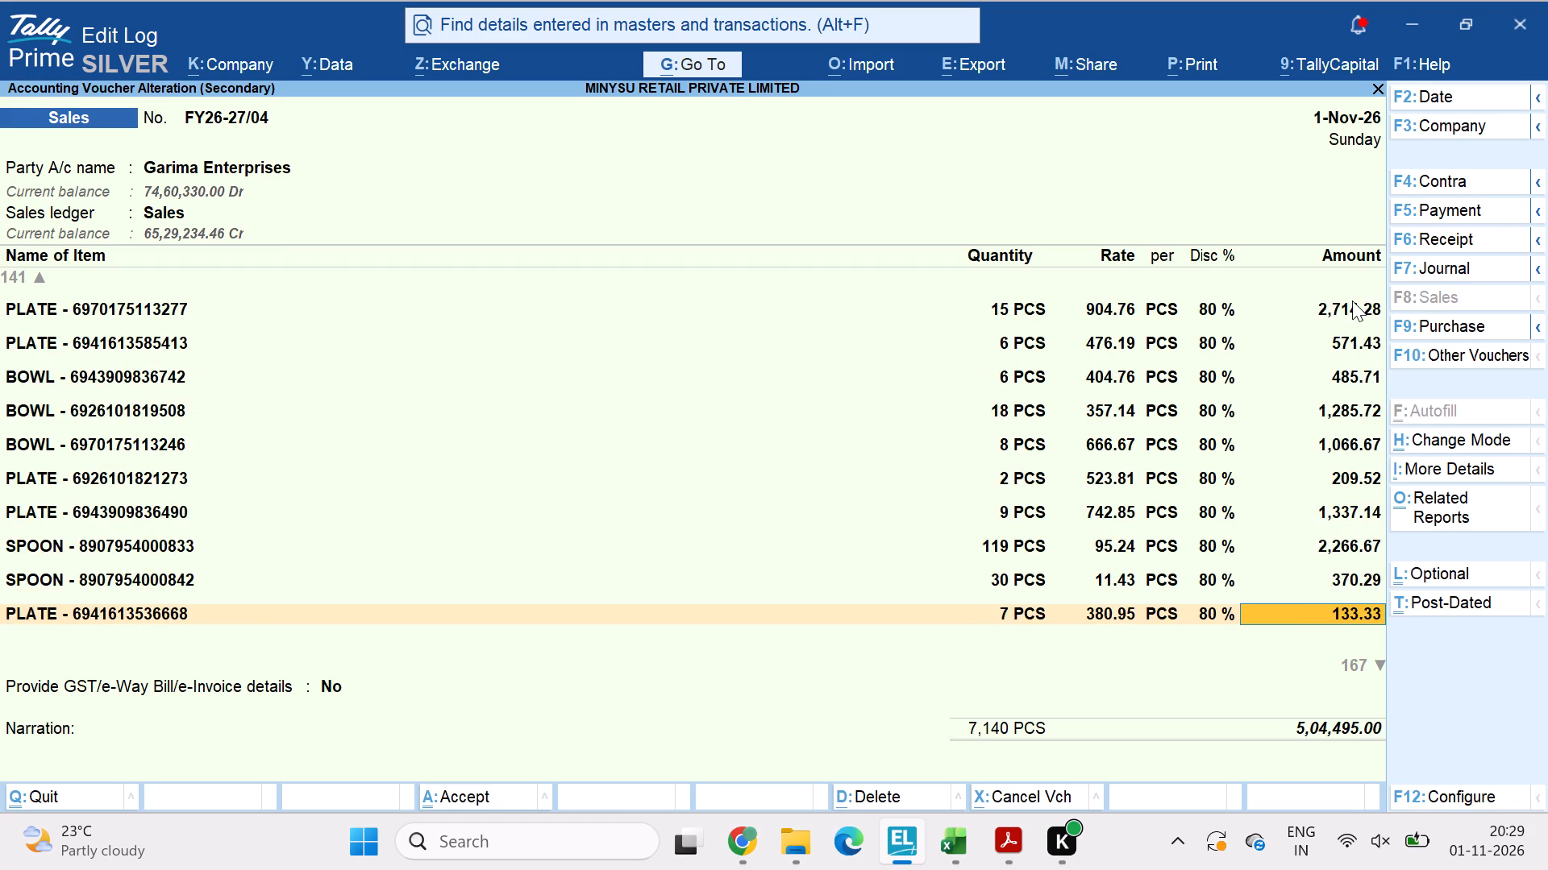
{"action": "key", "text": "Down"}
{"action": "key", "text": "Down"}
{"action": "key", "text": "Down"}
{"action": "key", "text": "Down"}
{"action": "key", "text": "Down"}
{"action": "key", "text": "Down"}
{"action": "key", "text": "Down"}
{"action": "key", "text": "Down"}
{"action": "key", "text": "Down"}
{"action": "key", "text": "Down"}
{"action": "key", "text": "Down"}
{"action": "key", "text": "Down"}
{"action": "key", "text": "Down"}
{"action": "key", "text": "Down"}
{"action": "key", "text": "Down"}
{"action": "key", "text": "Down"}
{"action": "key", "text": "Down"}
{"action": "key", "text": "Down"}
{"action": "key", "text": "Down"}
{"action": "key", "text": "Down"}
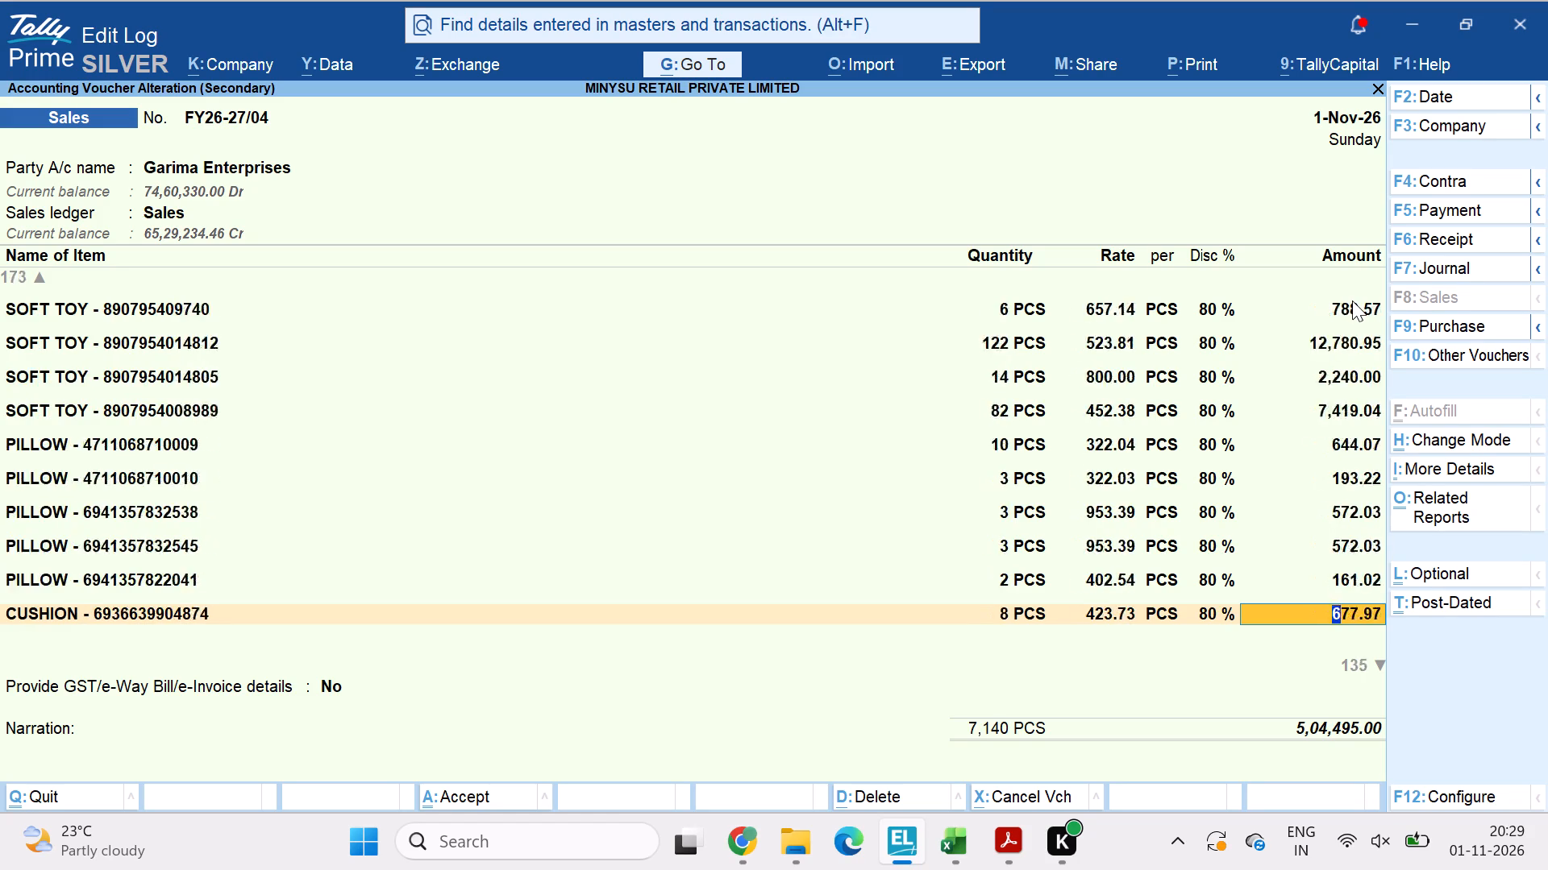
{"action": "key", "text": "Up"}
{"action": "key", "text": "Down"}
{"action": "key", "text": "Down"}
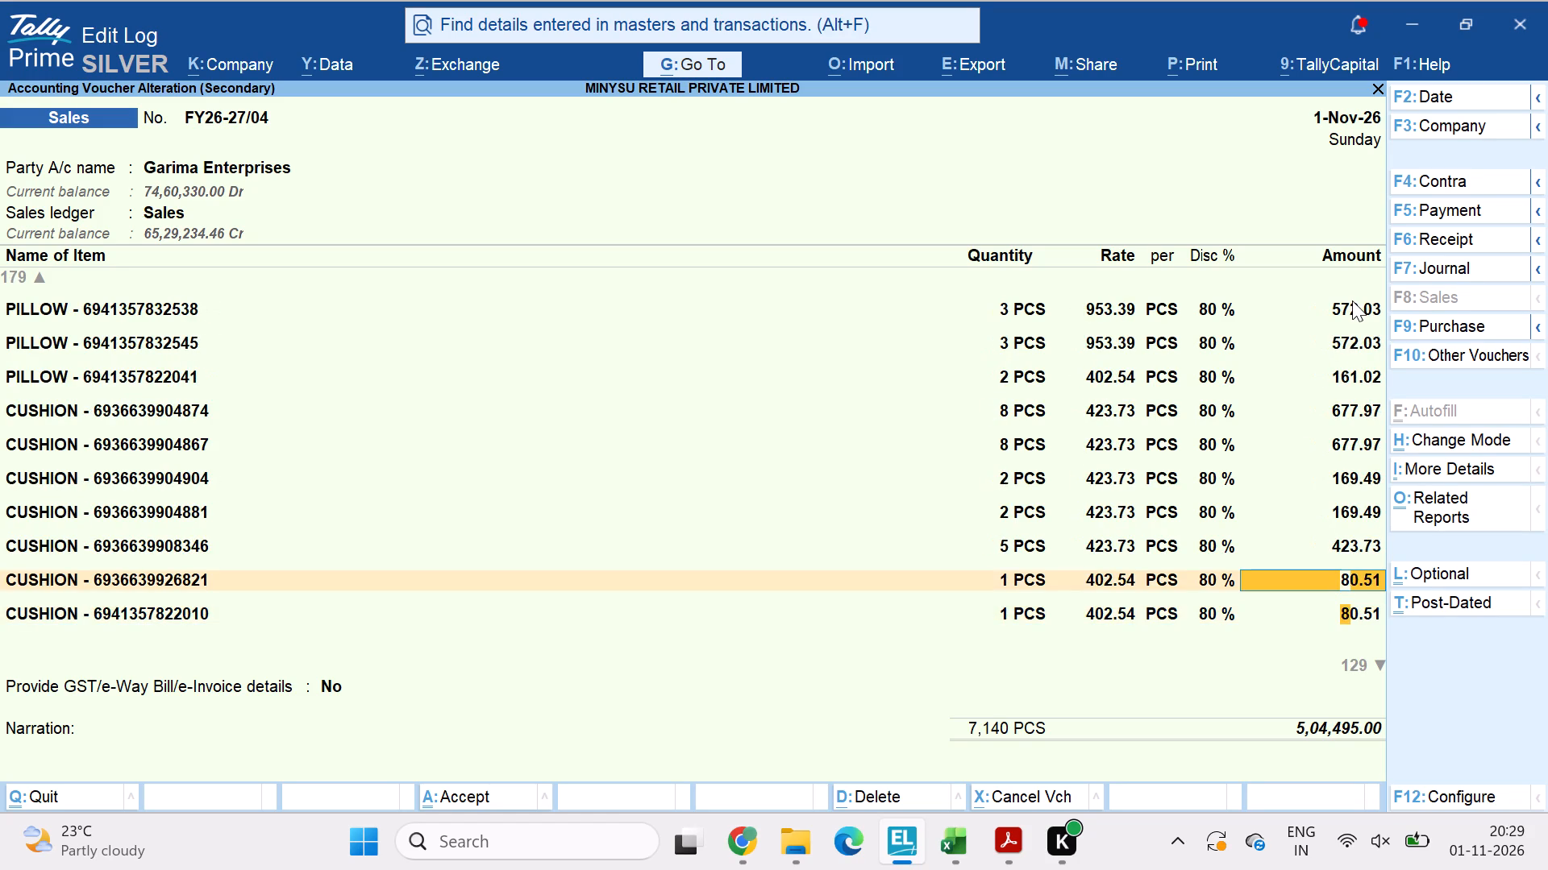
{"action": "key", "text": "Down"}
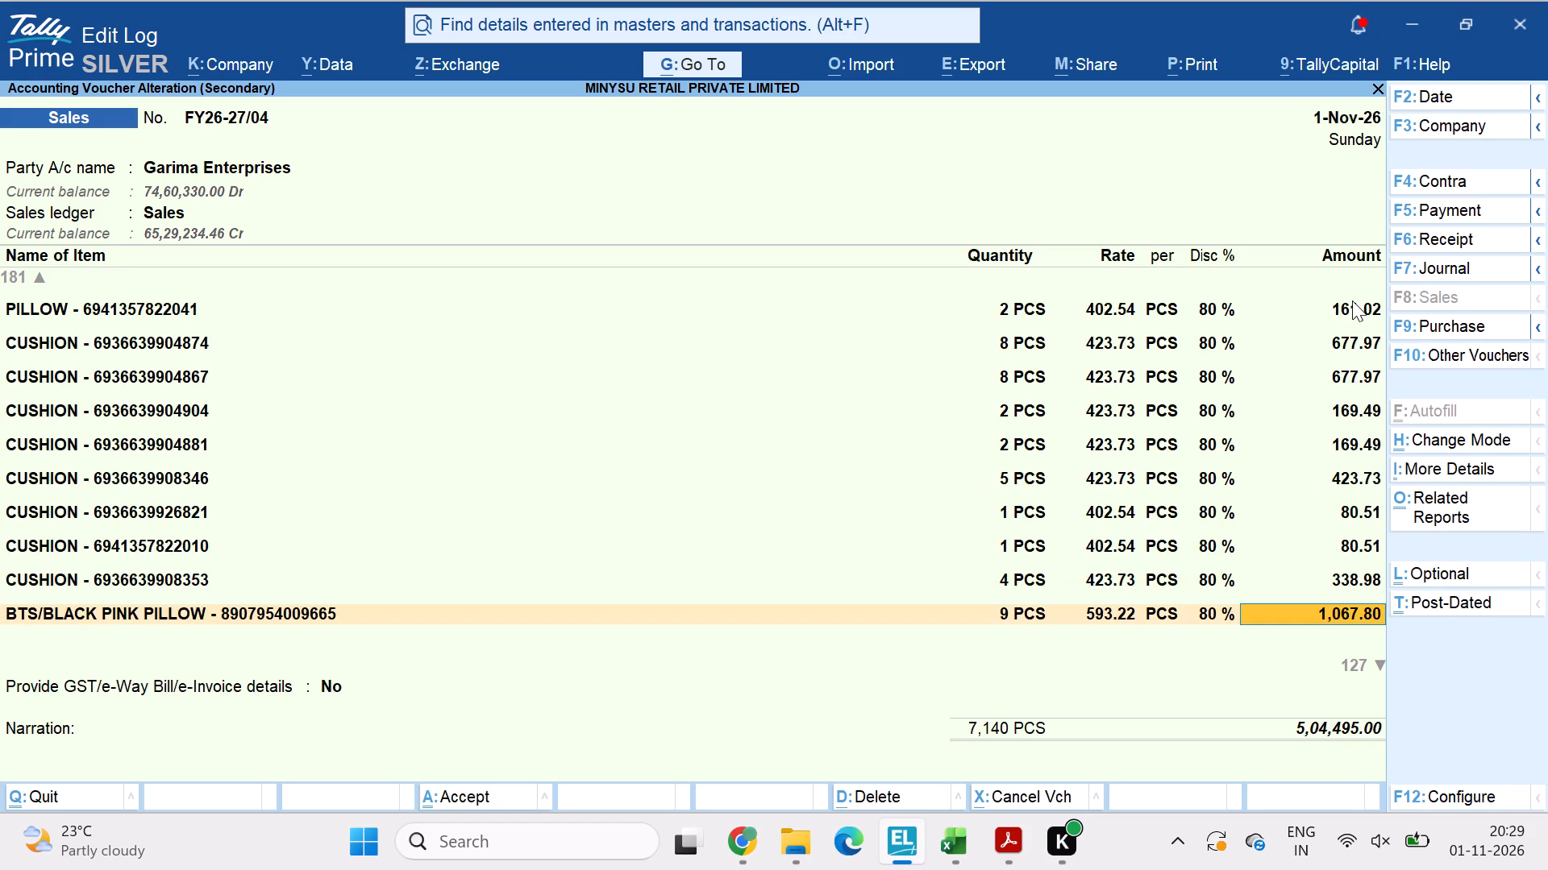
{"action": "key", "text": "Return"}
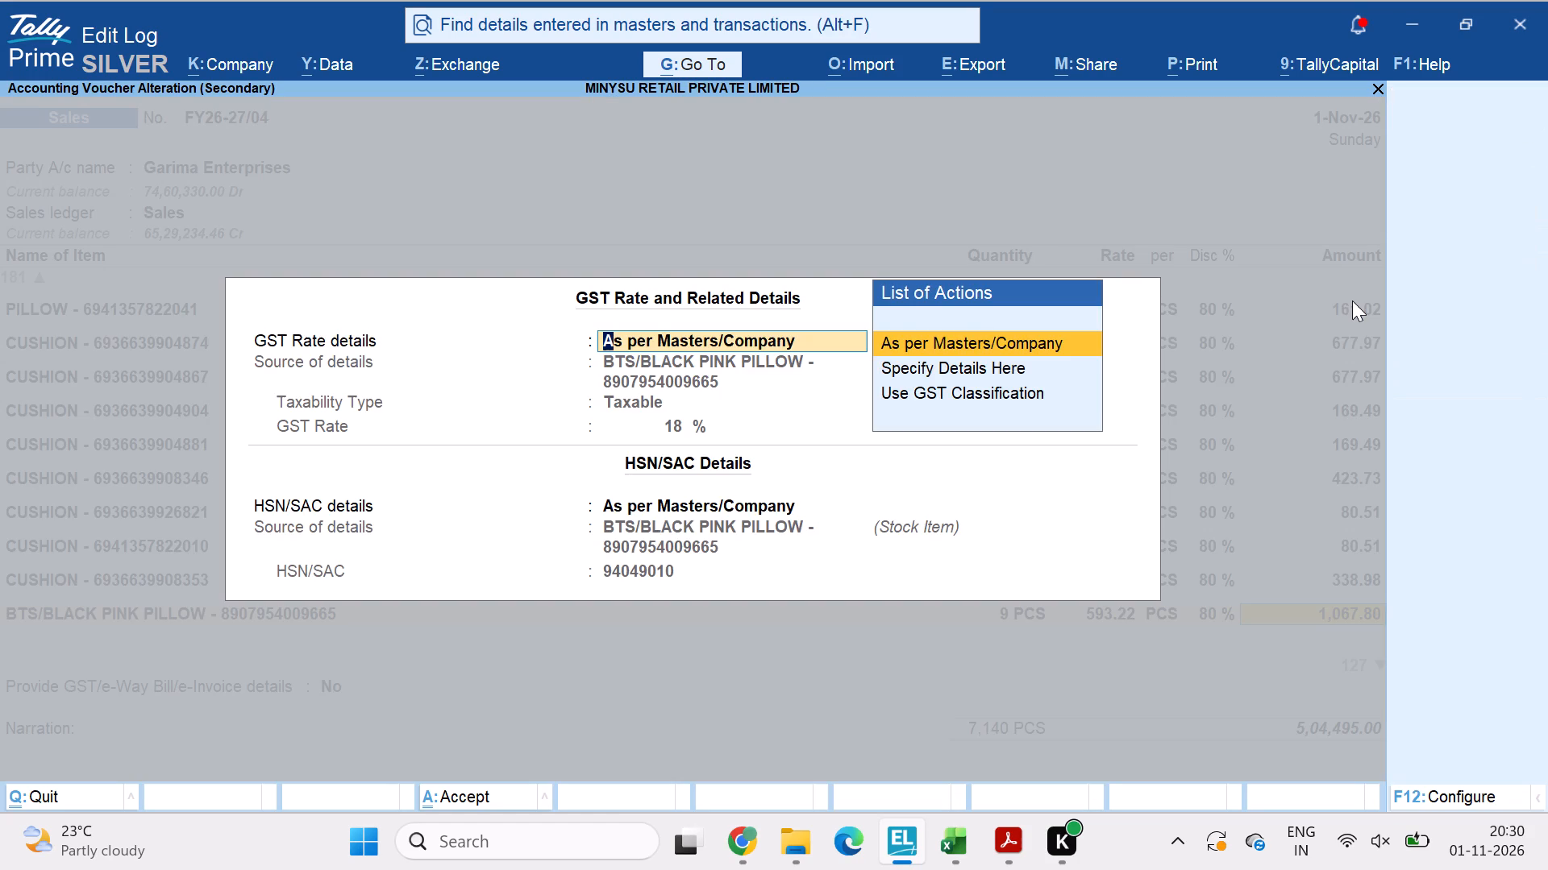
{"action": "key", "text": "Return"}
{"action": "key", "text": "Down"}
{"action": "key", "text": "Return"}
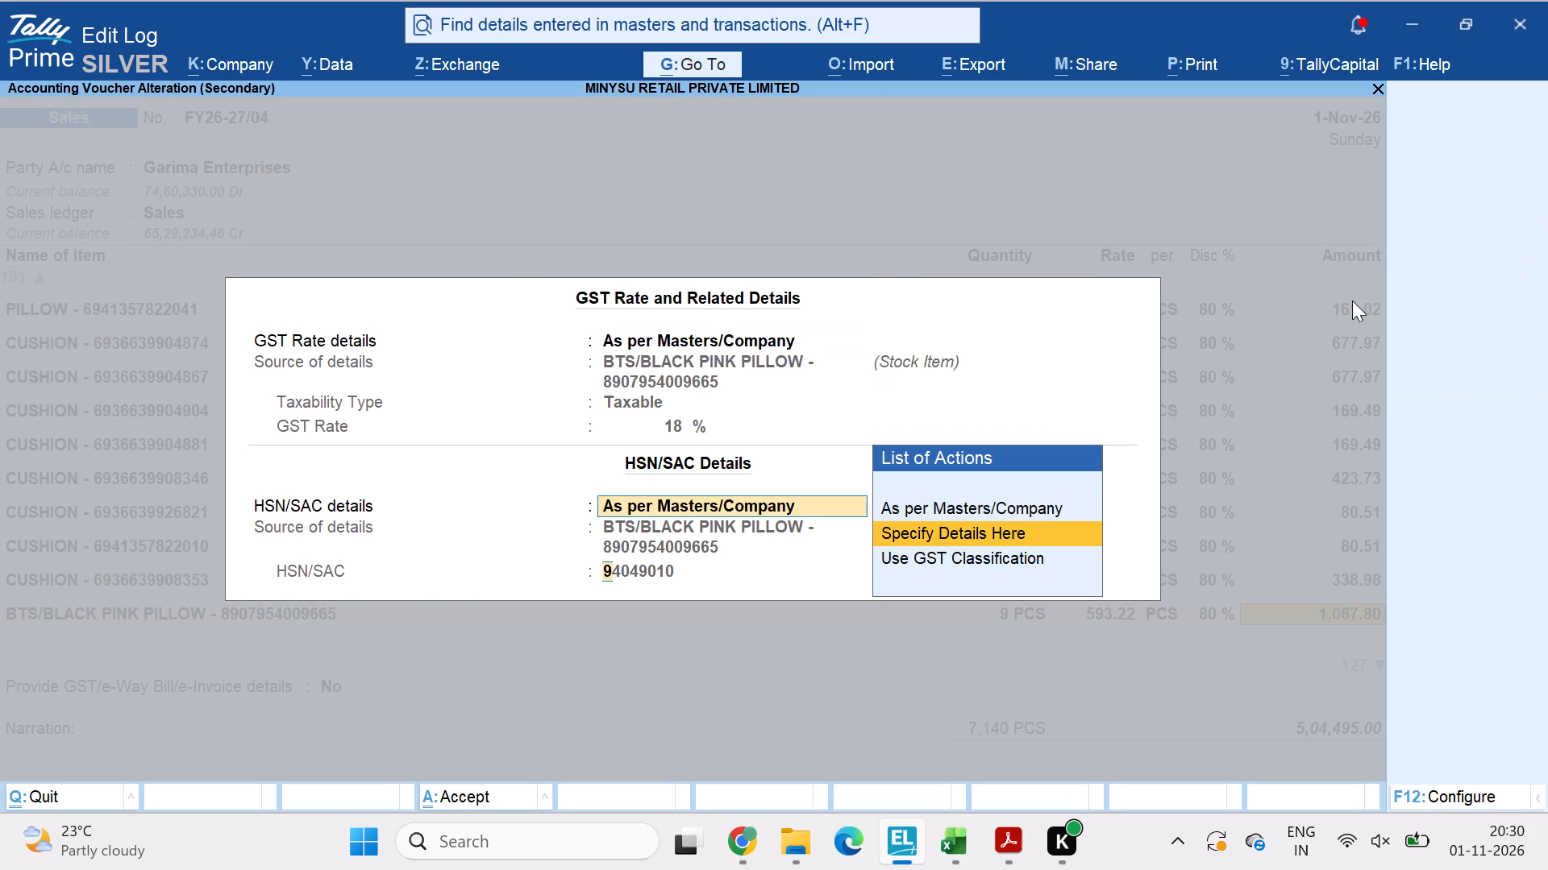
{"action": "key", "text": "ctrl+v"}
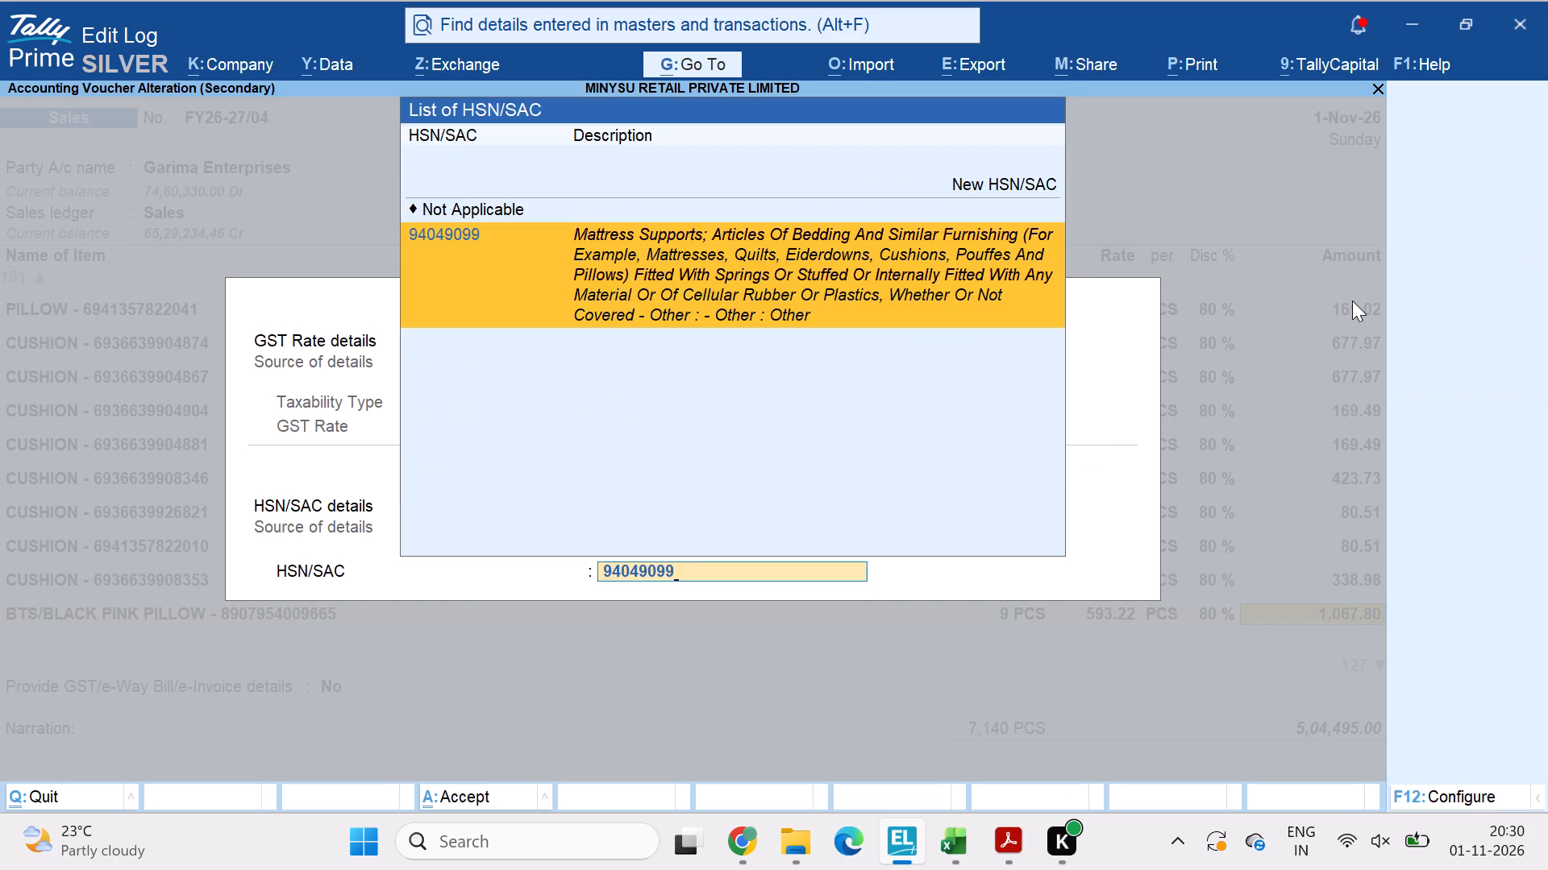
{"action": "key", "text": "Return"}
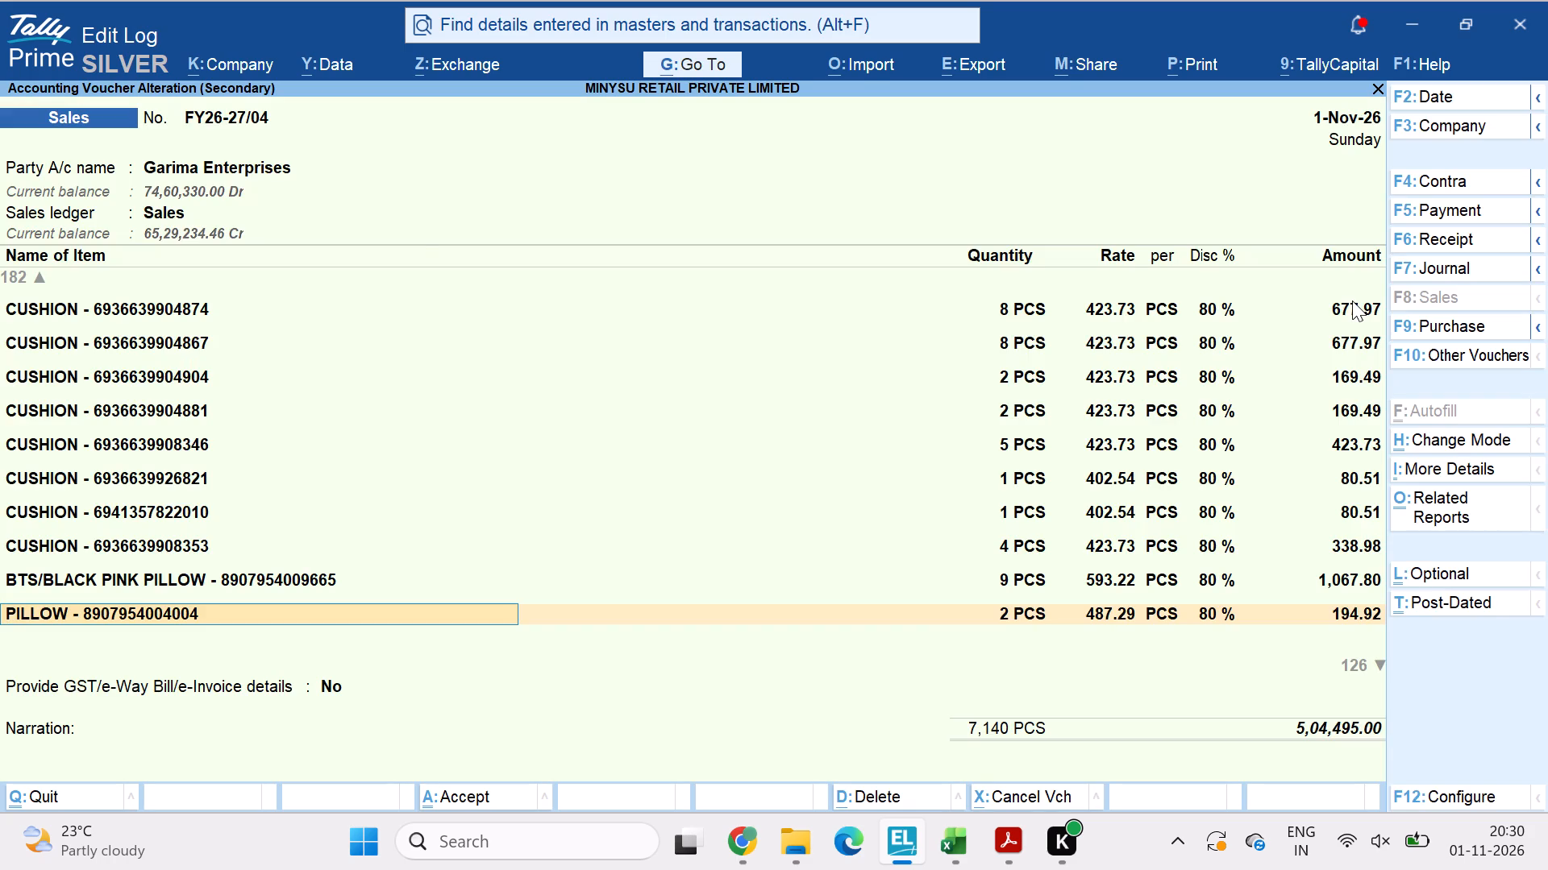
{"action": "key", "text": "Return"}
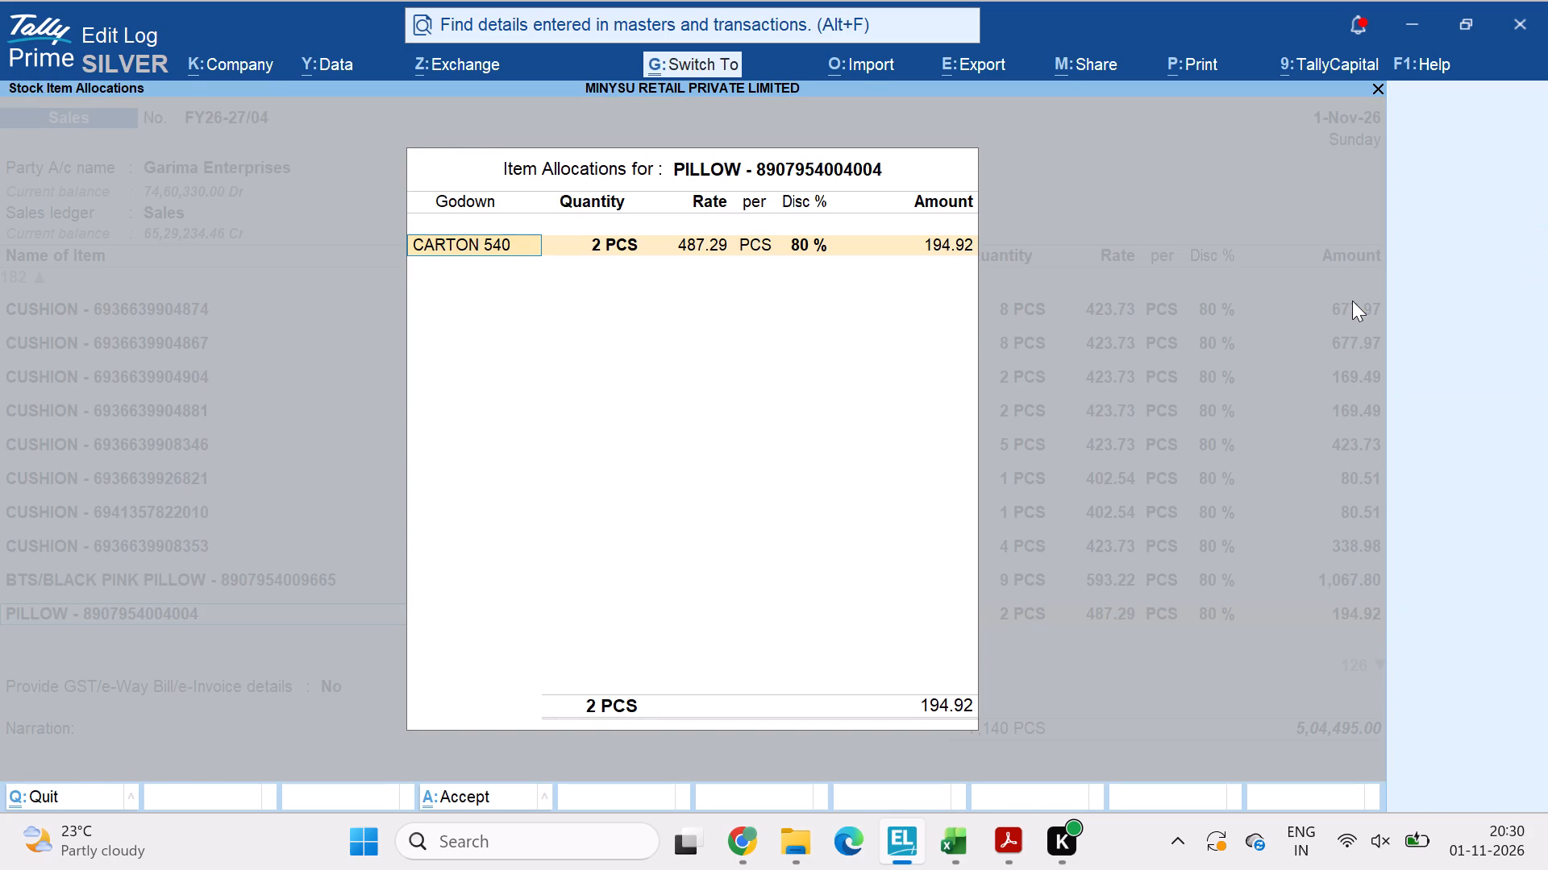
{"action": "key", "text": "ctrl+a"}
{"action": "key", "text": "Down"}
{"action": "key", "text": "Down"}
{"action": "key", "text": "Down"}
{"action": "key", "text": "Down"}
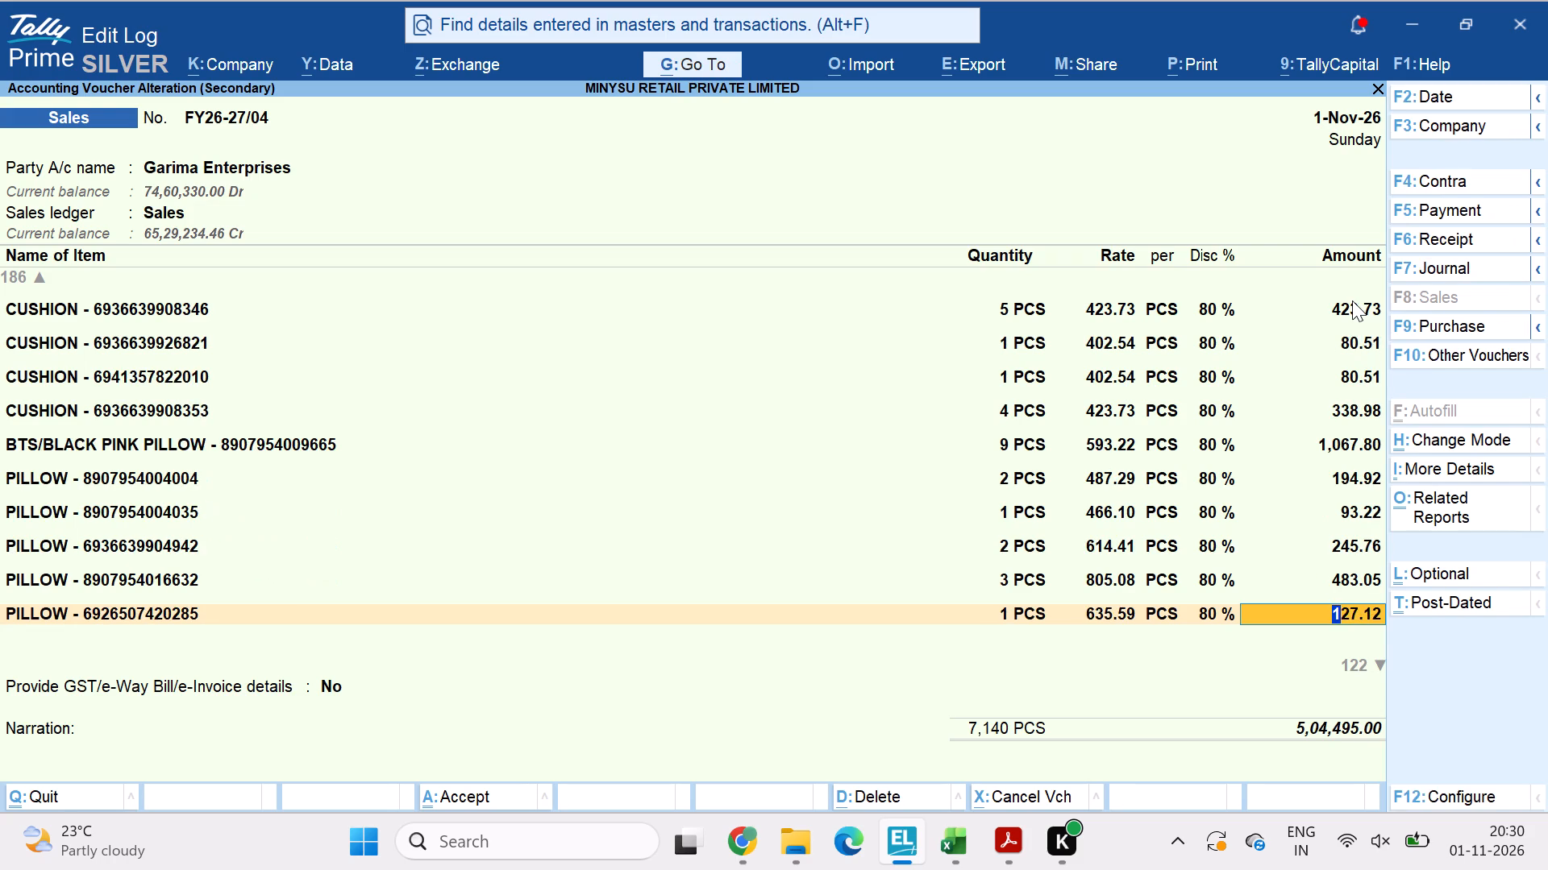
{"action": "key", "text": "Up"}
{"action": "key", "text": "Up"}
{"action": "key", "text": "Up"}
{"action": "key", "text": "Up"}
{"action": "key", "text": "Up"}
{"action": "key", "text": "Down"}
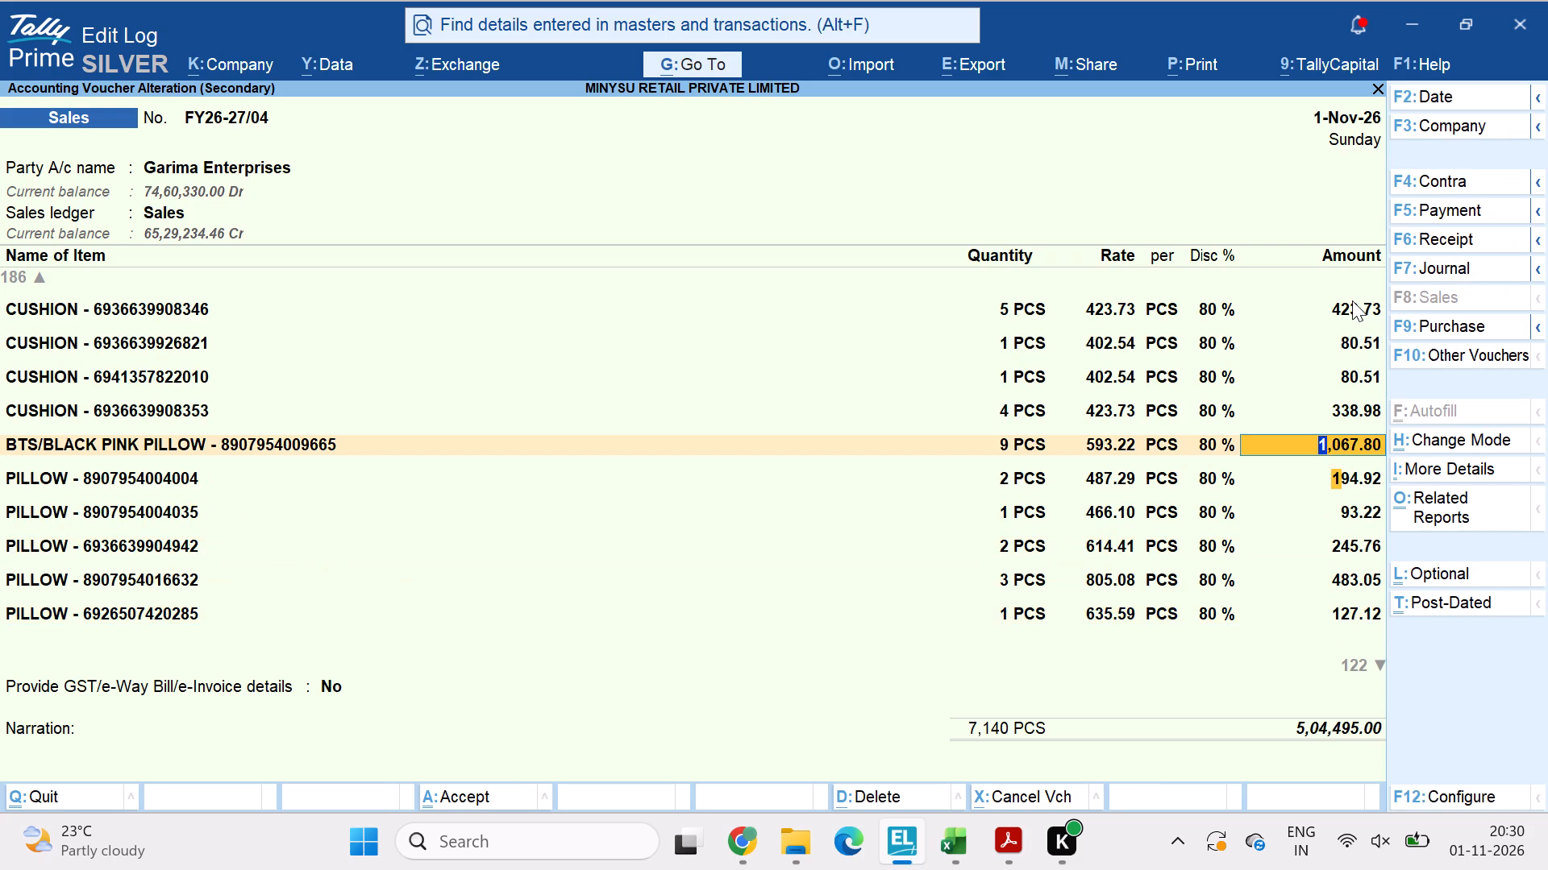
{"action": "key", "text": "Return"}
{"action": "key", "text": "Down"}
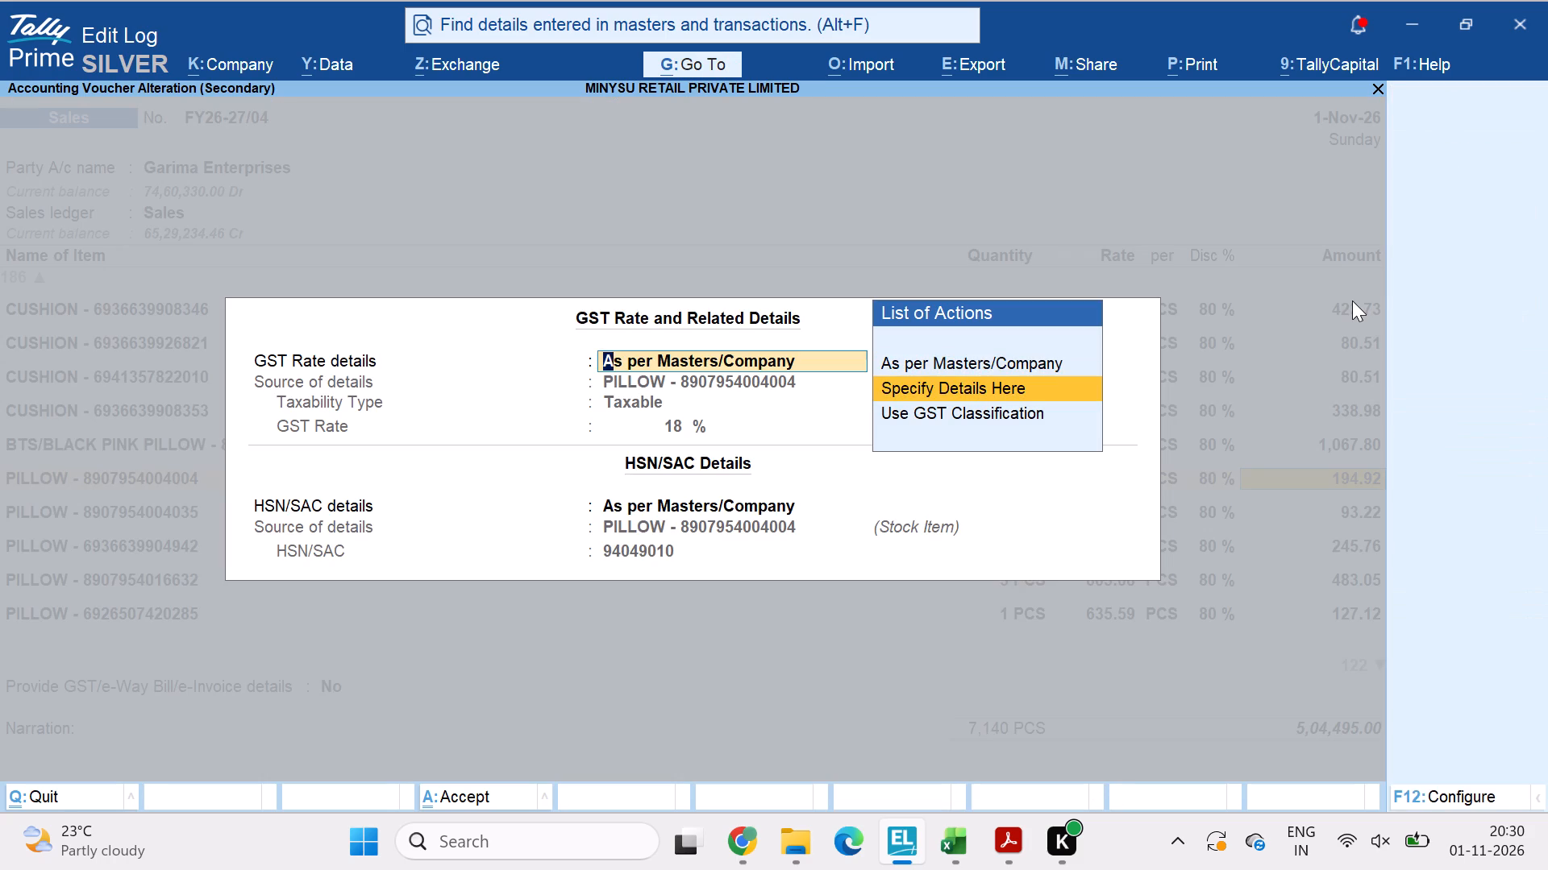
{"action": "key", "text": "Up"}
{"action": "key", "text": "Return"}
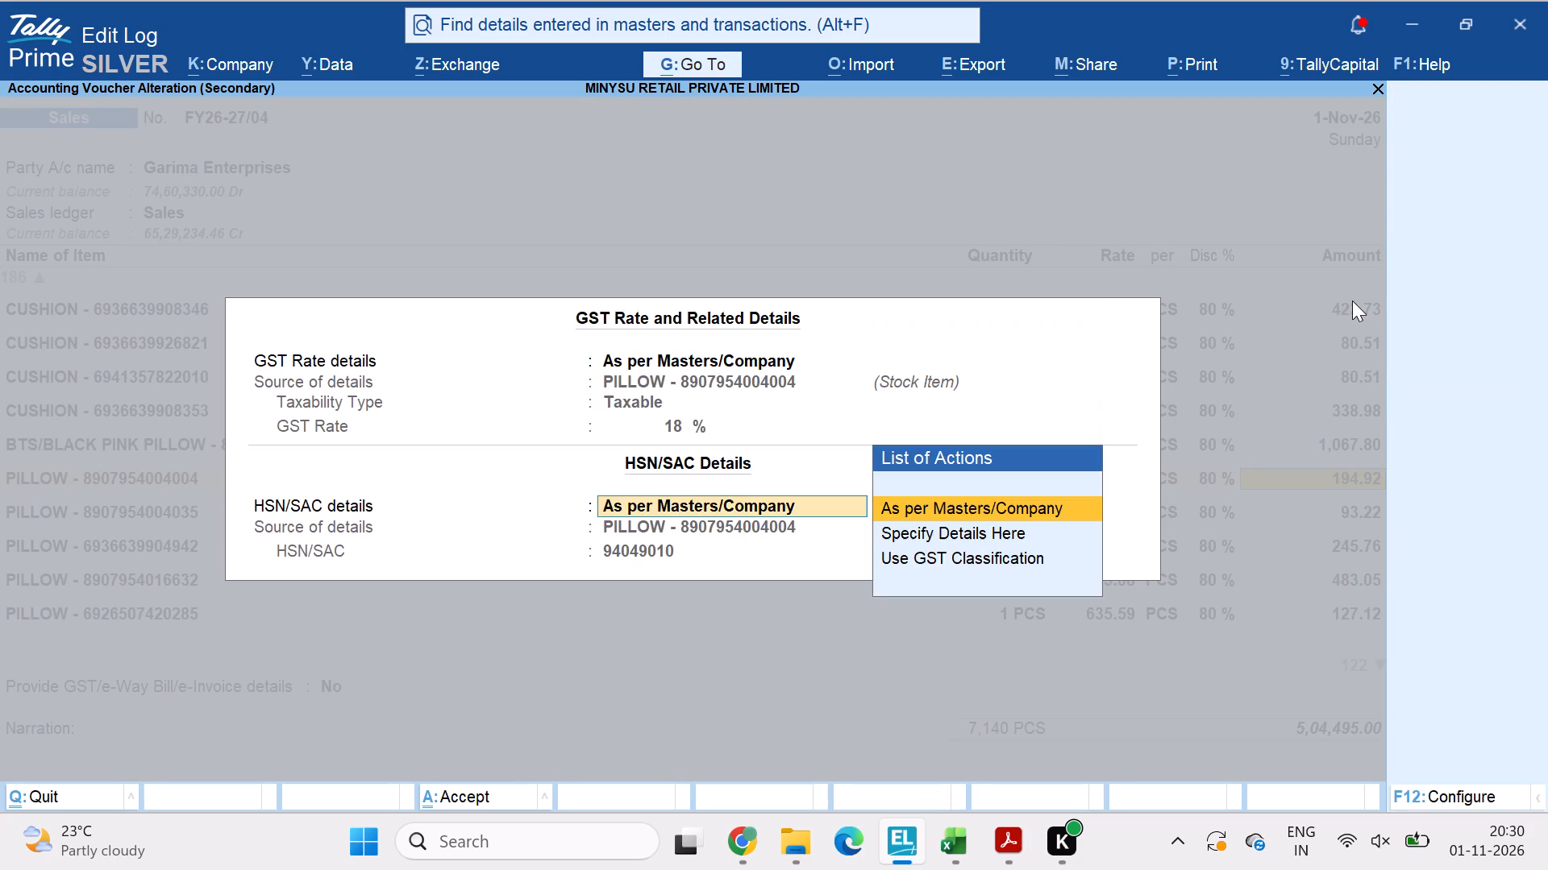
{"action": "key", "text": "Down"}
{"action": "key", "text": "Return"}
{"action": "key", "text": "ctrl+v"}
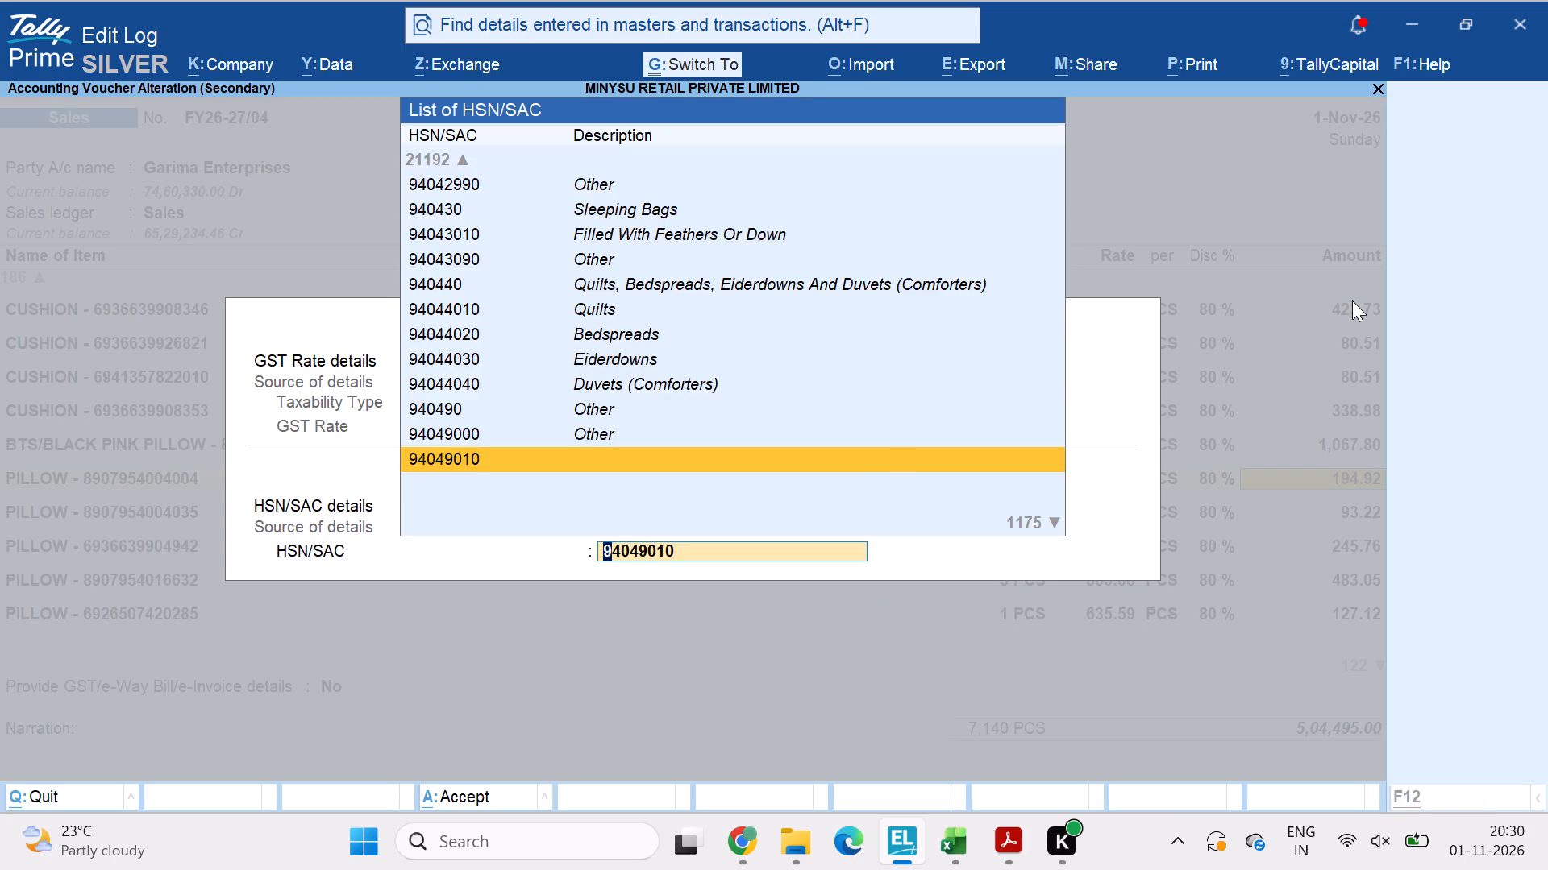
{"action": "key", "text": "Return"}
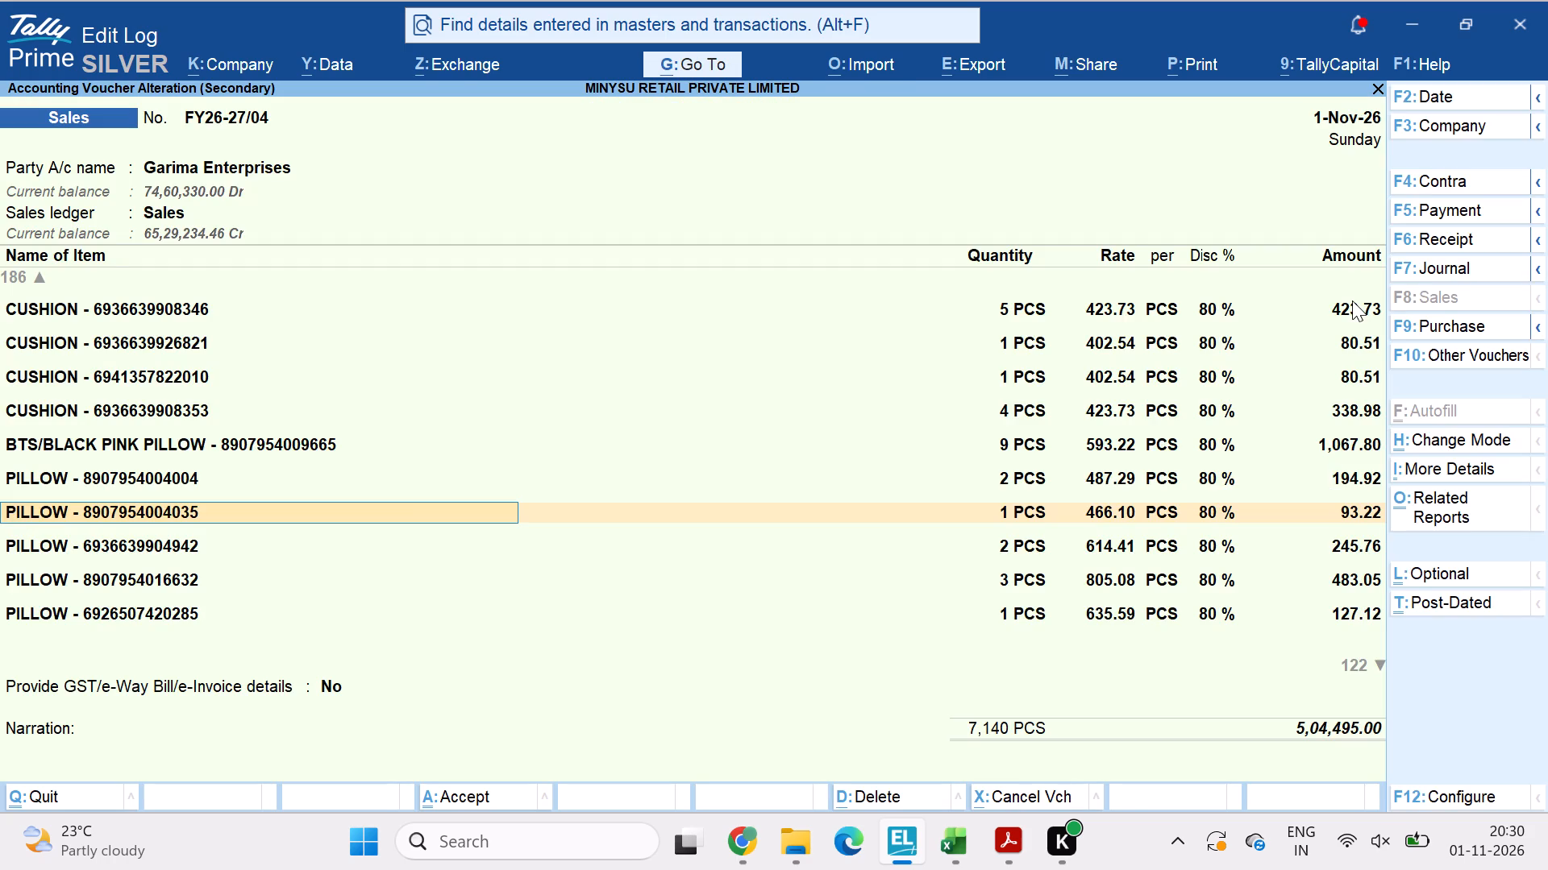
{"action": "key", "text": "Return"}
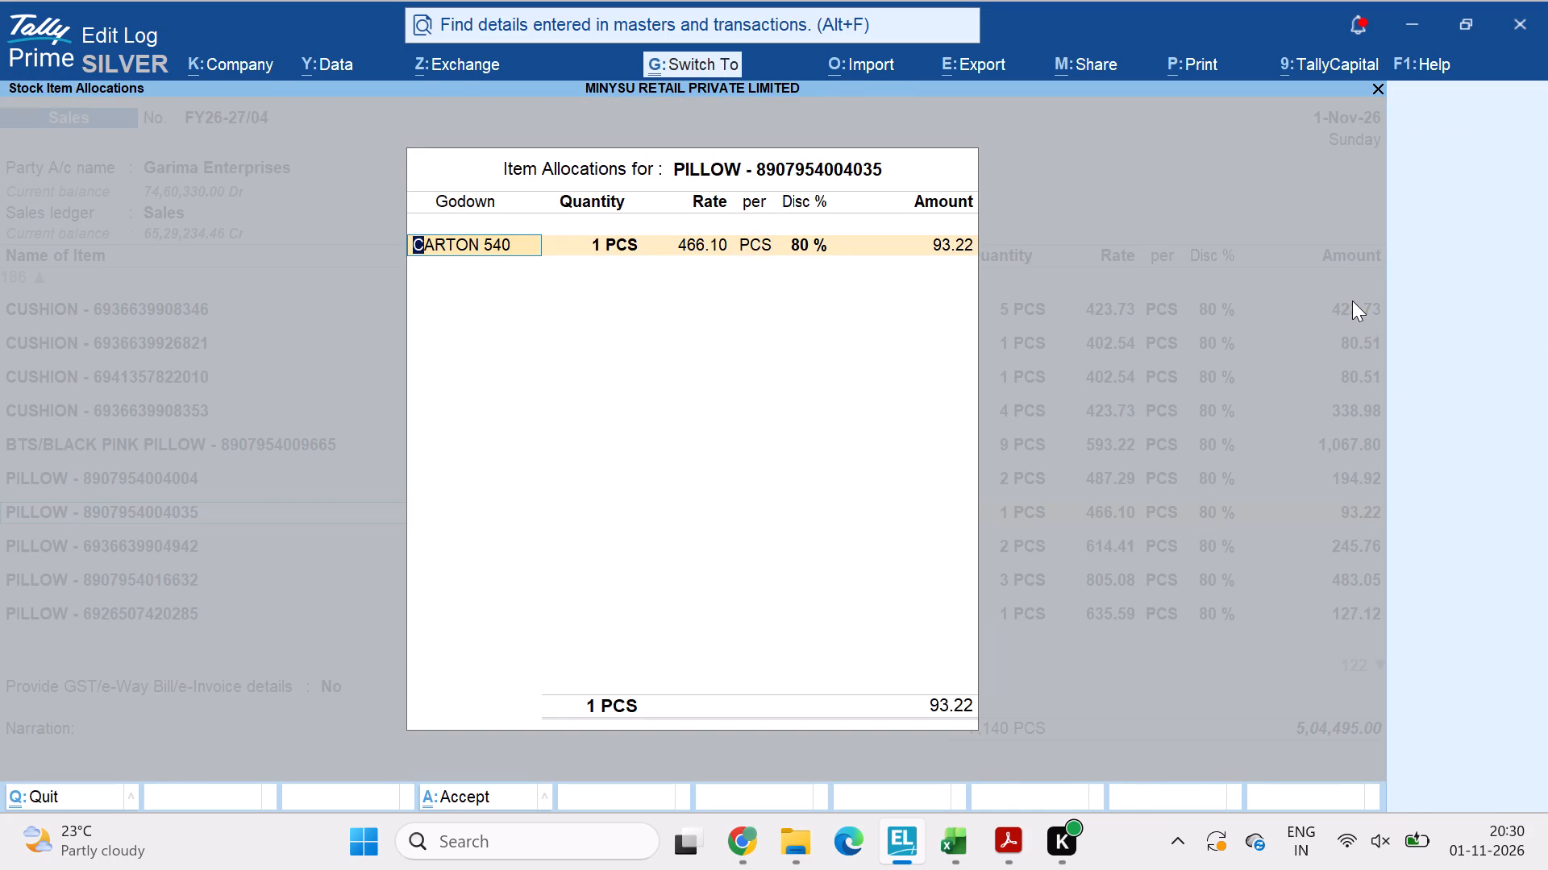
{"action": "key", "text": "ctrl+a"}
{"action": "key", "text": "Return"}
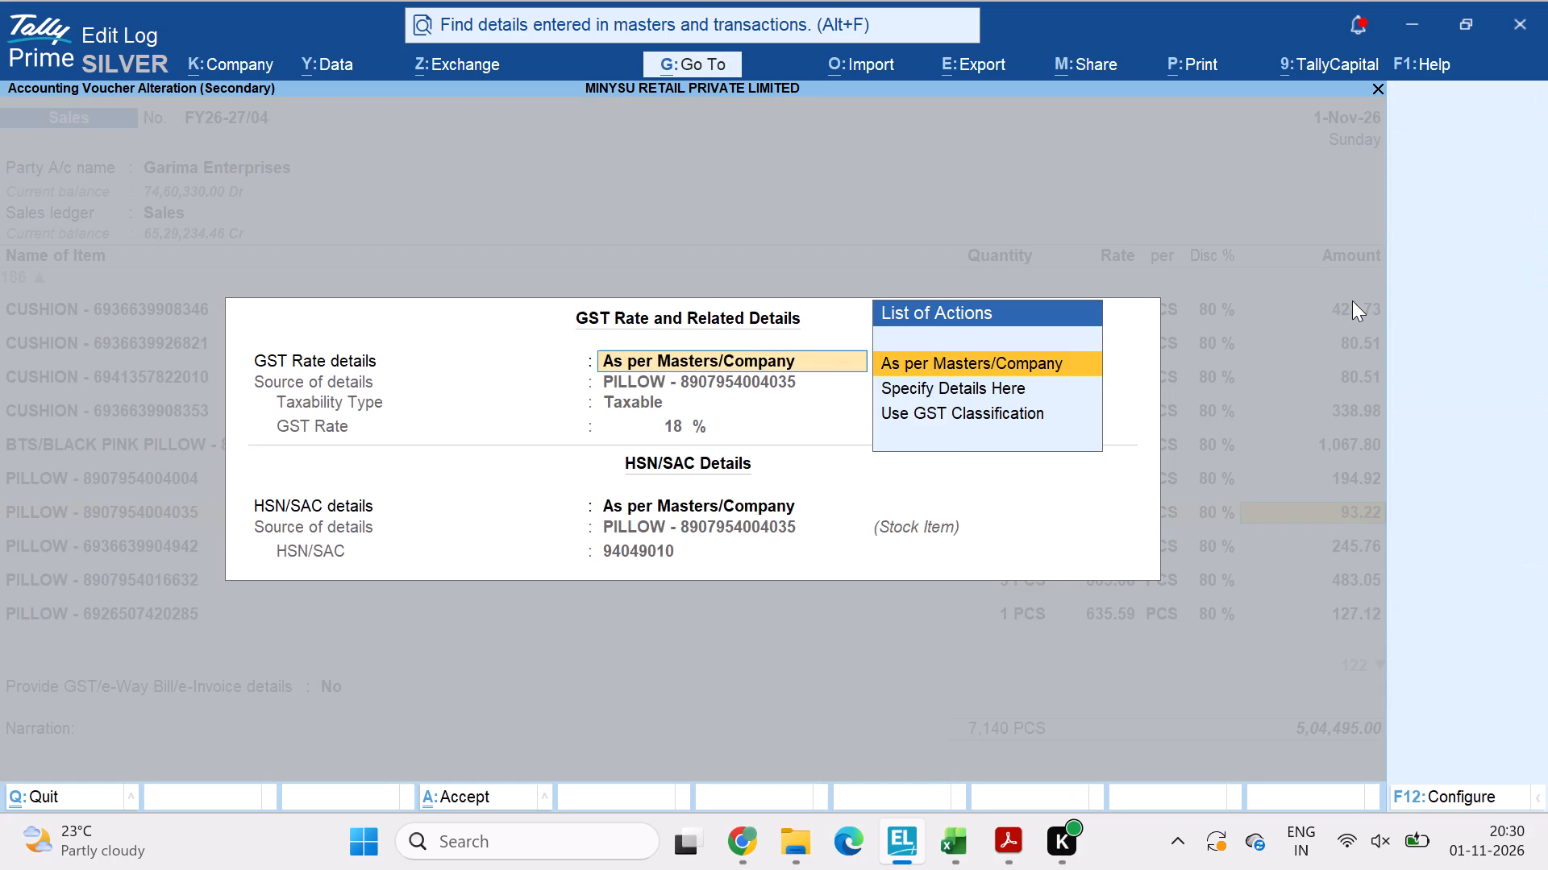
{"action": "key", "text": "Down"}
{"action": "key", "text": "Up"}
{"action": "key", "text": "Return"}
{"action": "key", "text": "Down"}
{"action": "key", "text": "Return"}
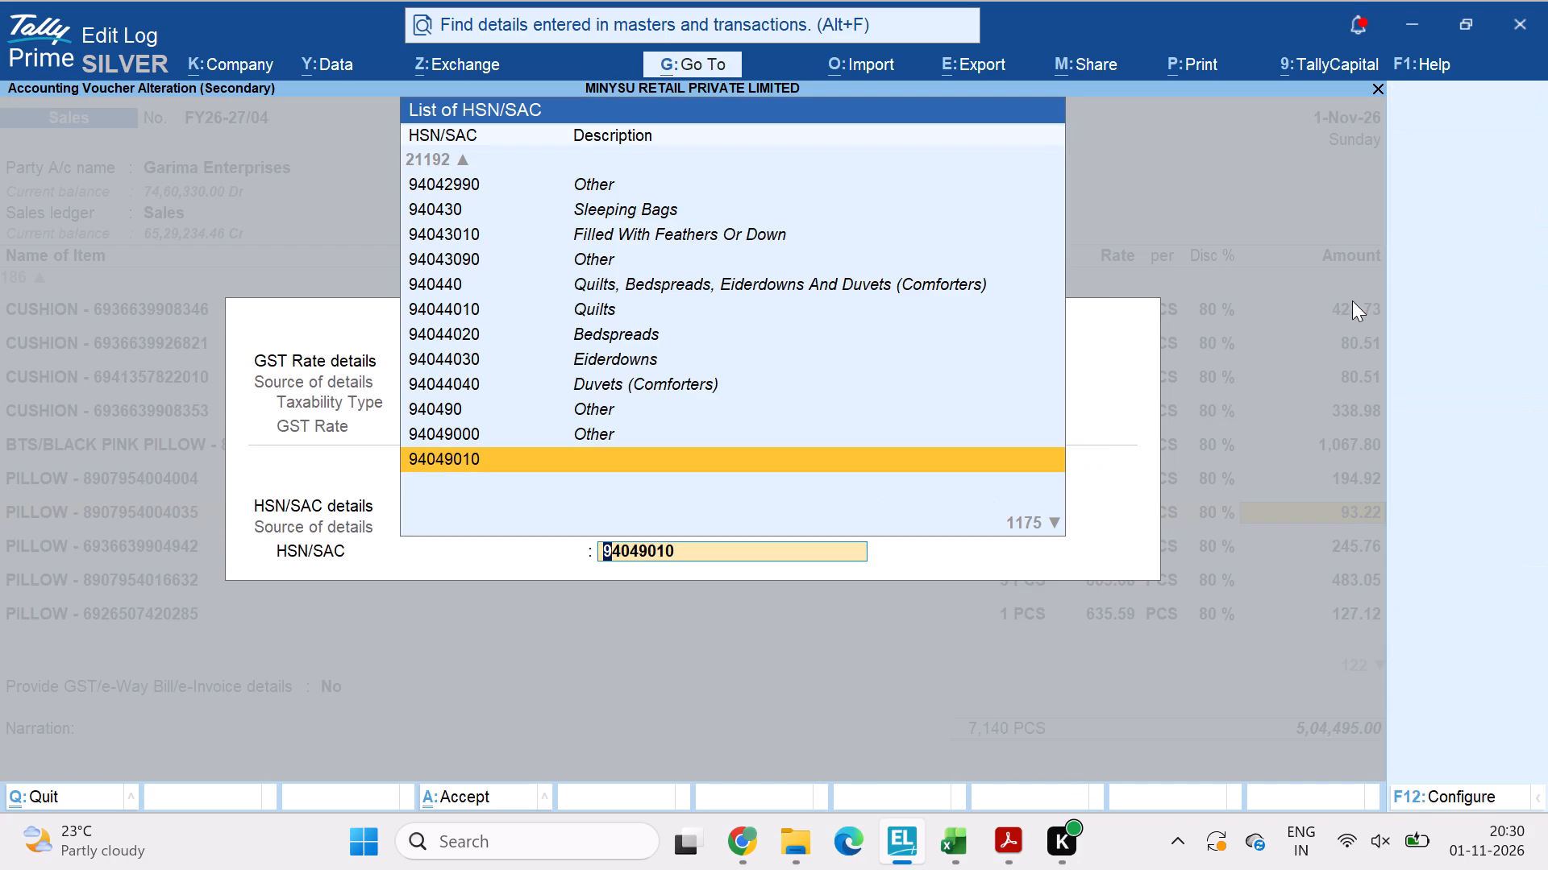
{"action": "key", "text": "ctrl+v"}
{"action": "key", "text": "Return"}
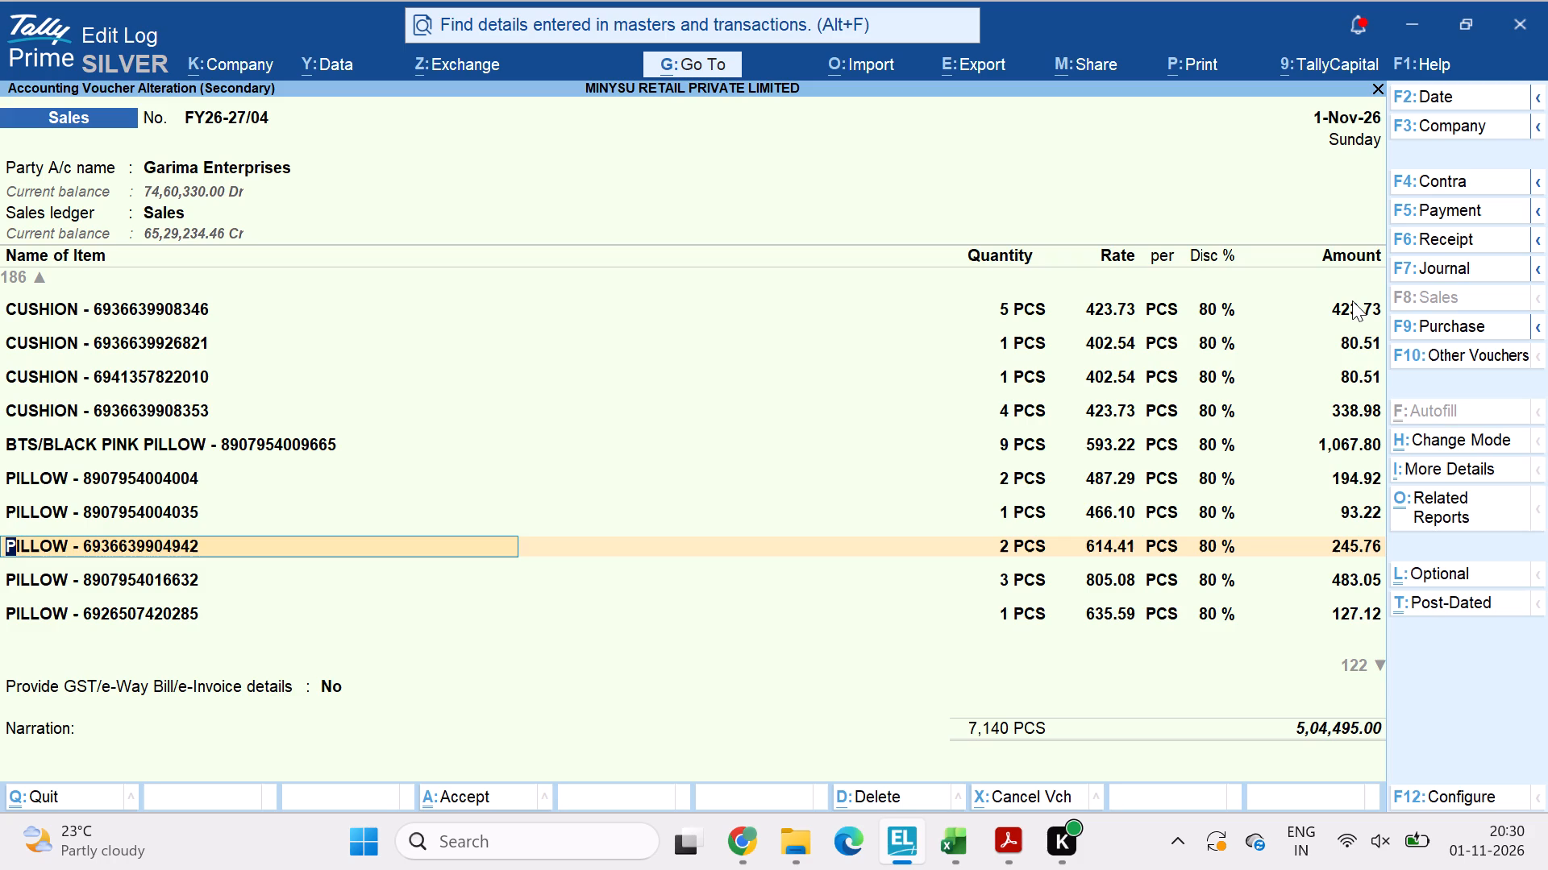
{"action": "left_click", "coordinate": [1359, 546]}
{"action": "key", "text": "Return"}
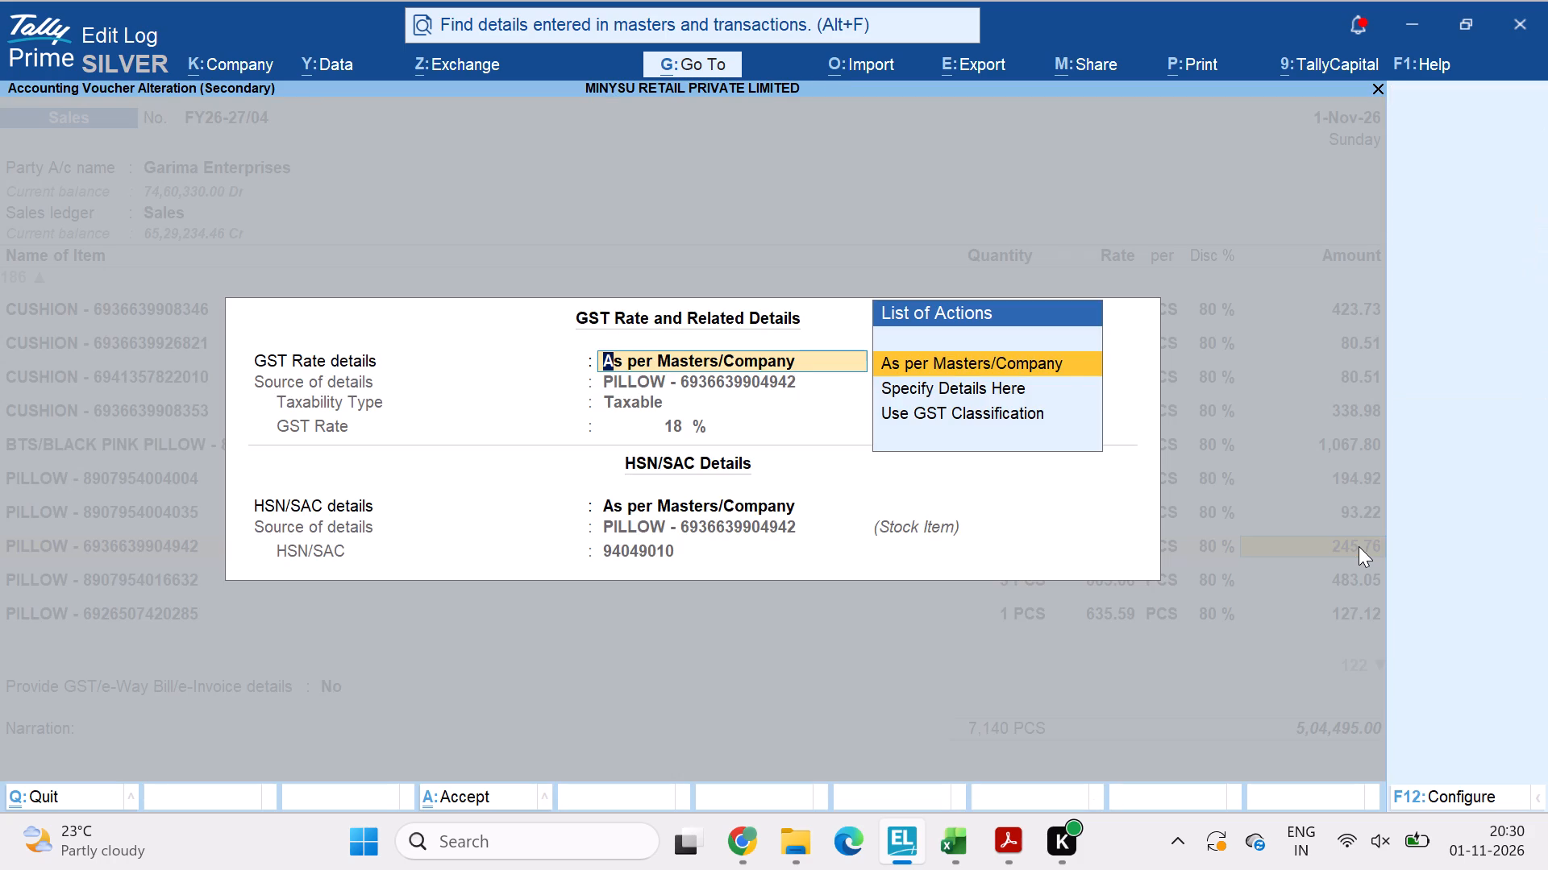
{"action": "key", "text": "Return"}
{"action": "key", "text": "Down"}
{"action": "key", "text": "Return"}
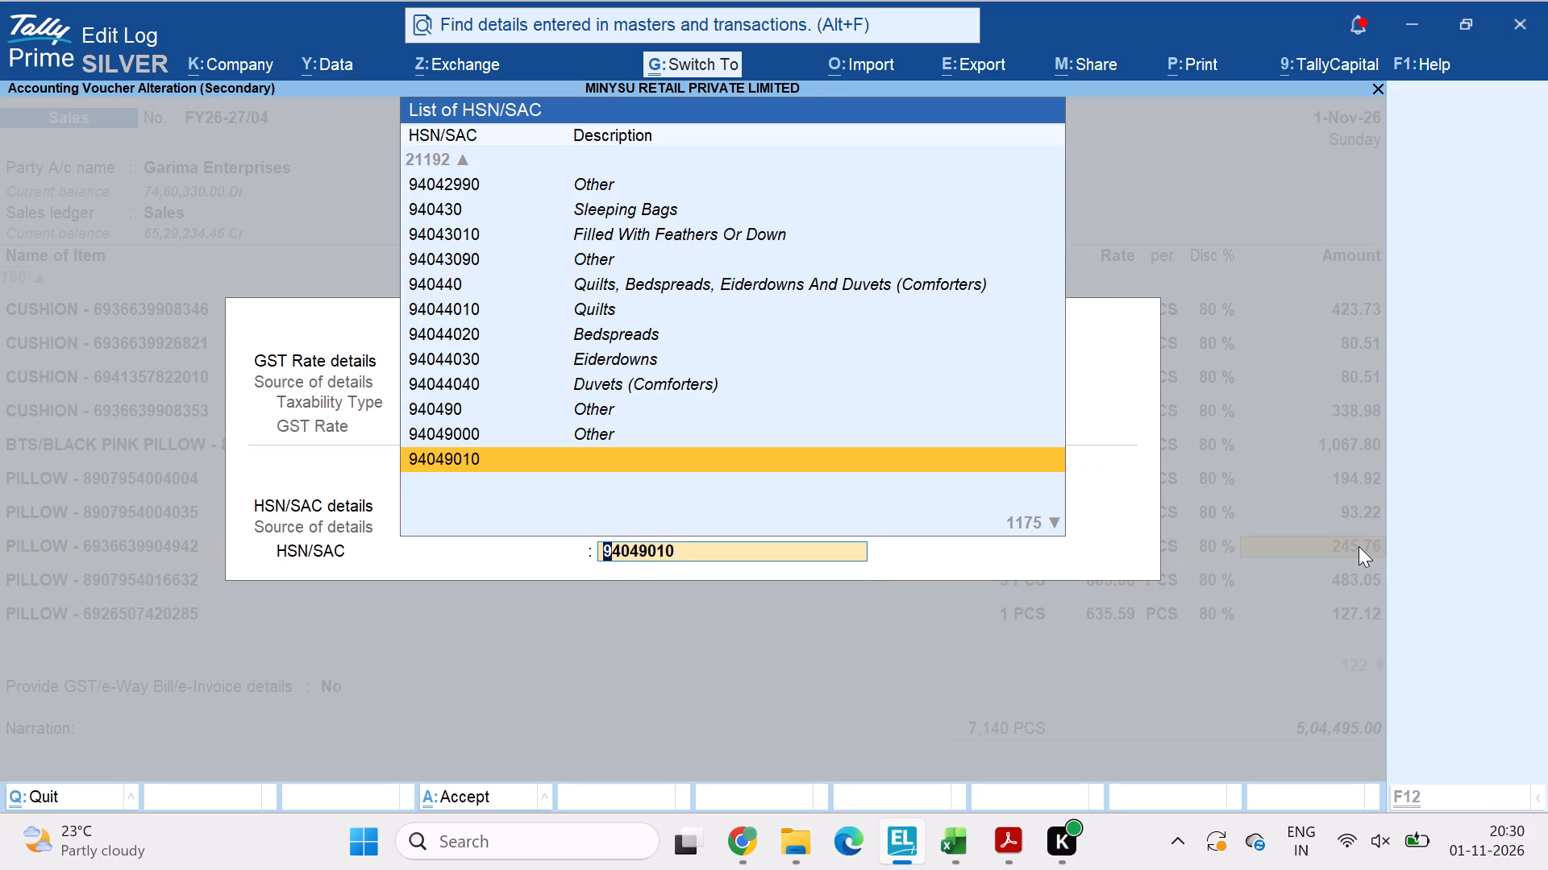
{"action": "key", "text": "ctrl+v"}
{"action": "key", "text": "Return"}
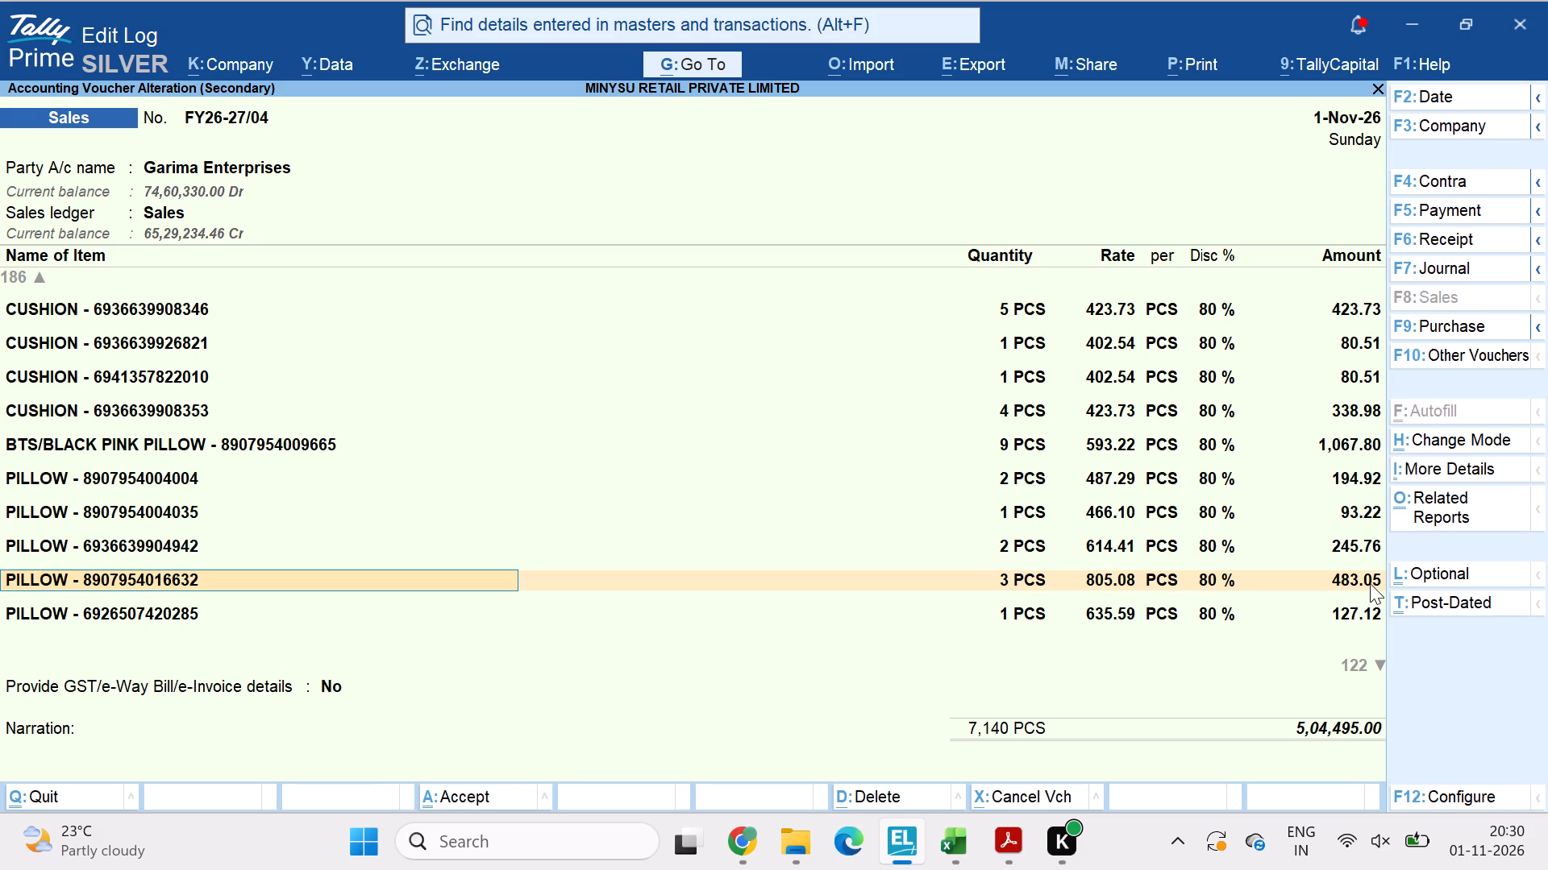
{"action": "left_click", "coordinate": [1363, 580]}
{"action": "key", "text": "Return"}
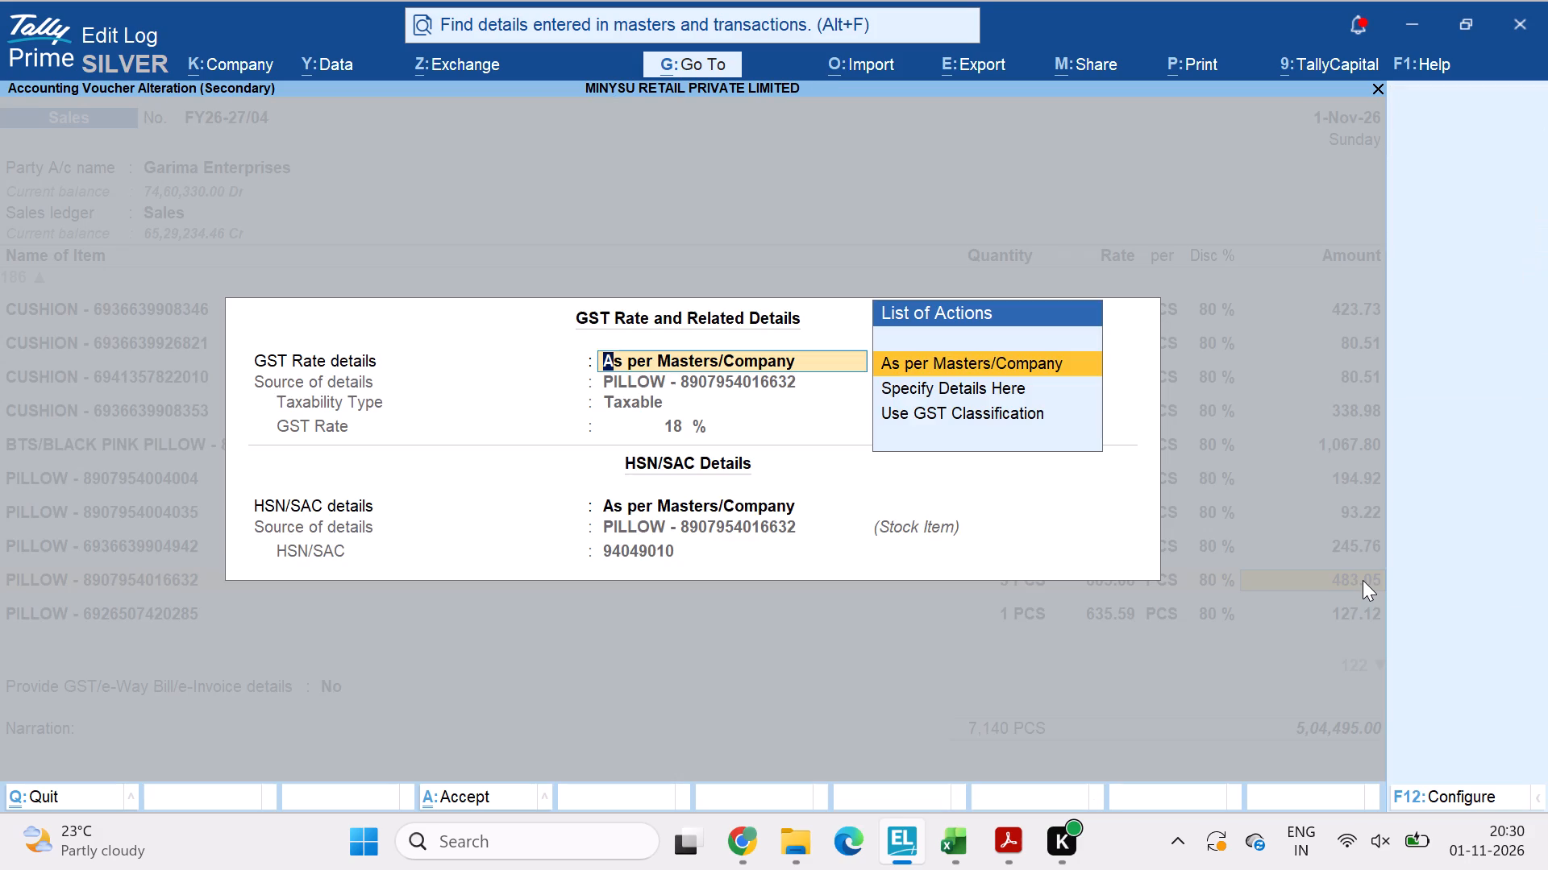
{"action": "key", "text": "Down"}
{"action": "key", "text": "Up"}
{"action": "key", "text": "Return"}
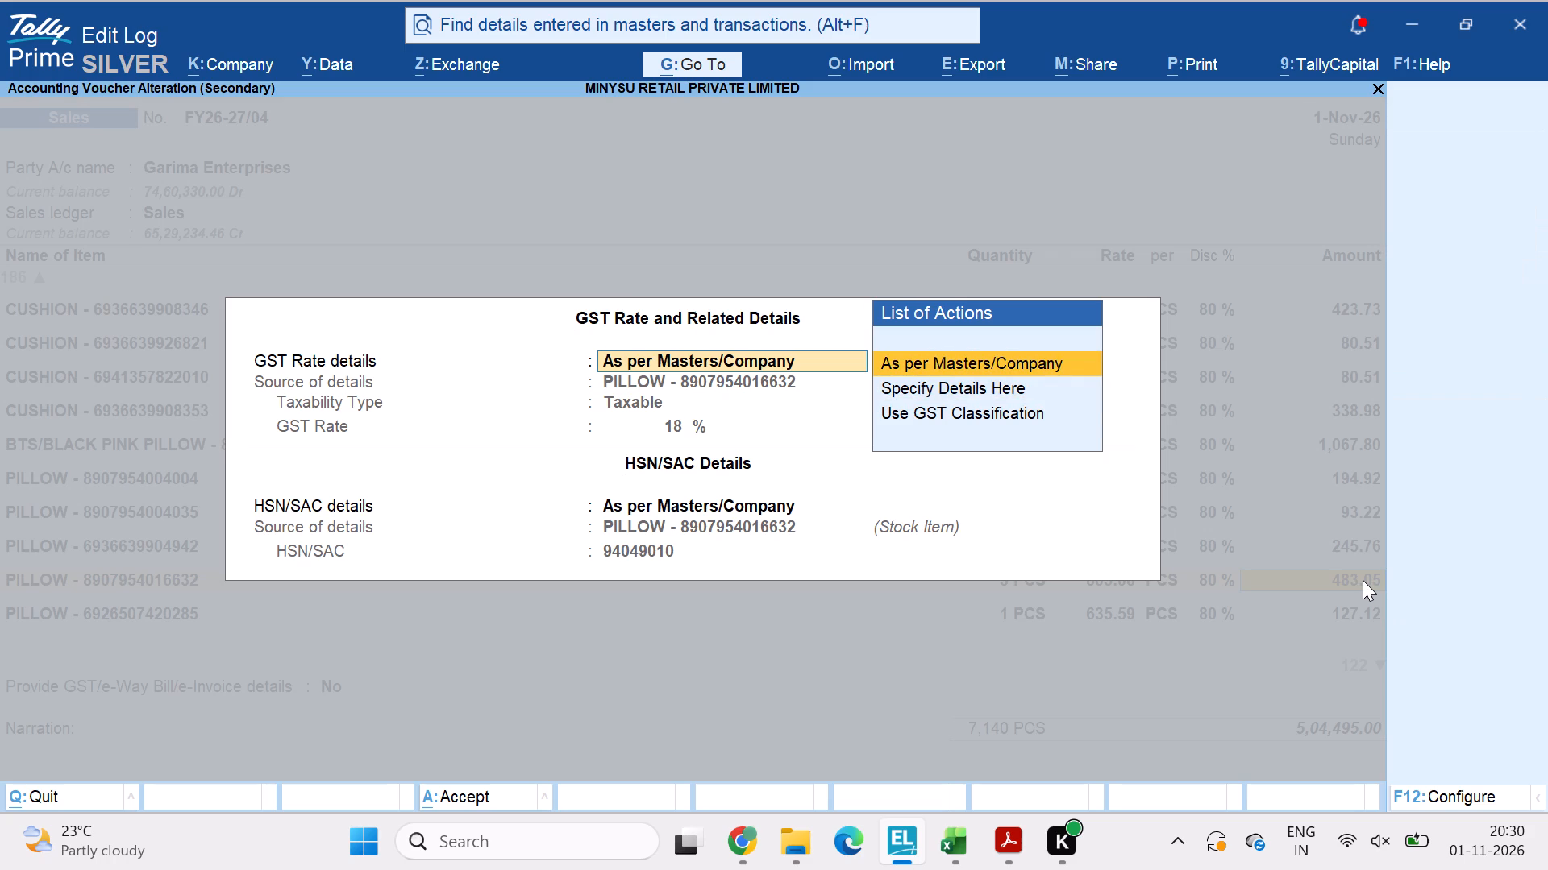
{"action": "key", "text": "Down"}
{"action": "key", "text": "Return"}
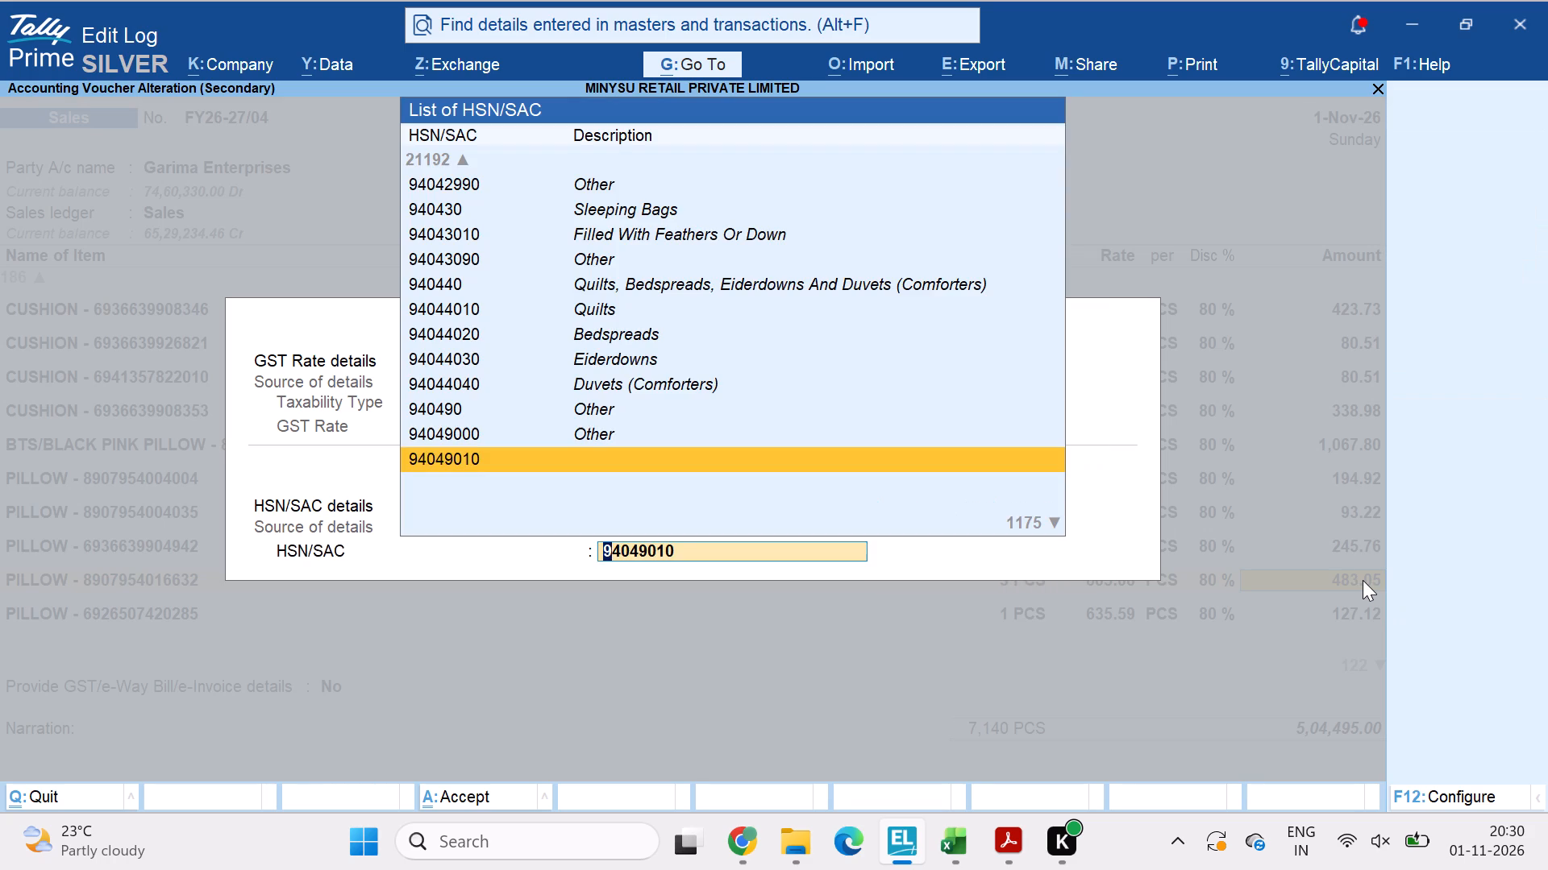
{"action": "key", "text": "ctrl+v"}
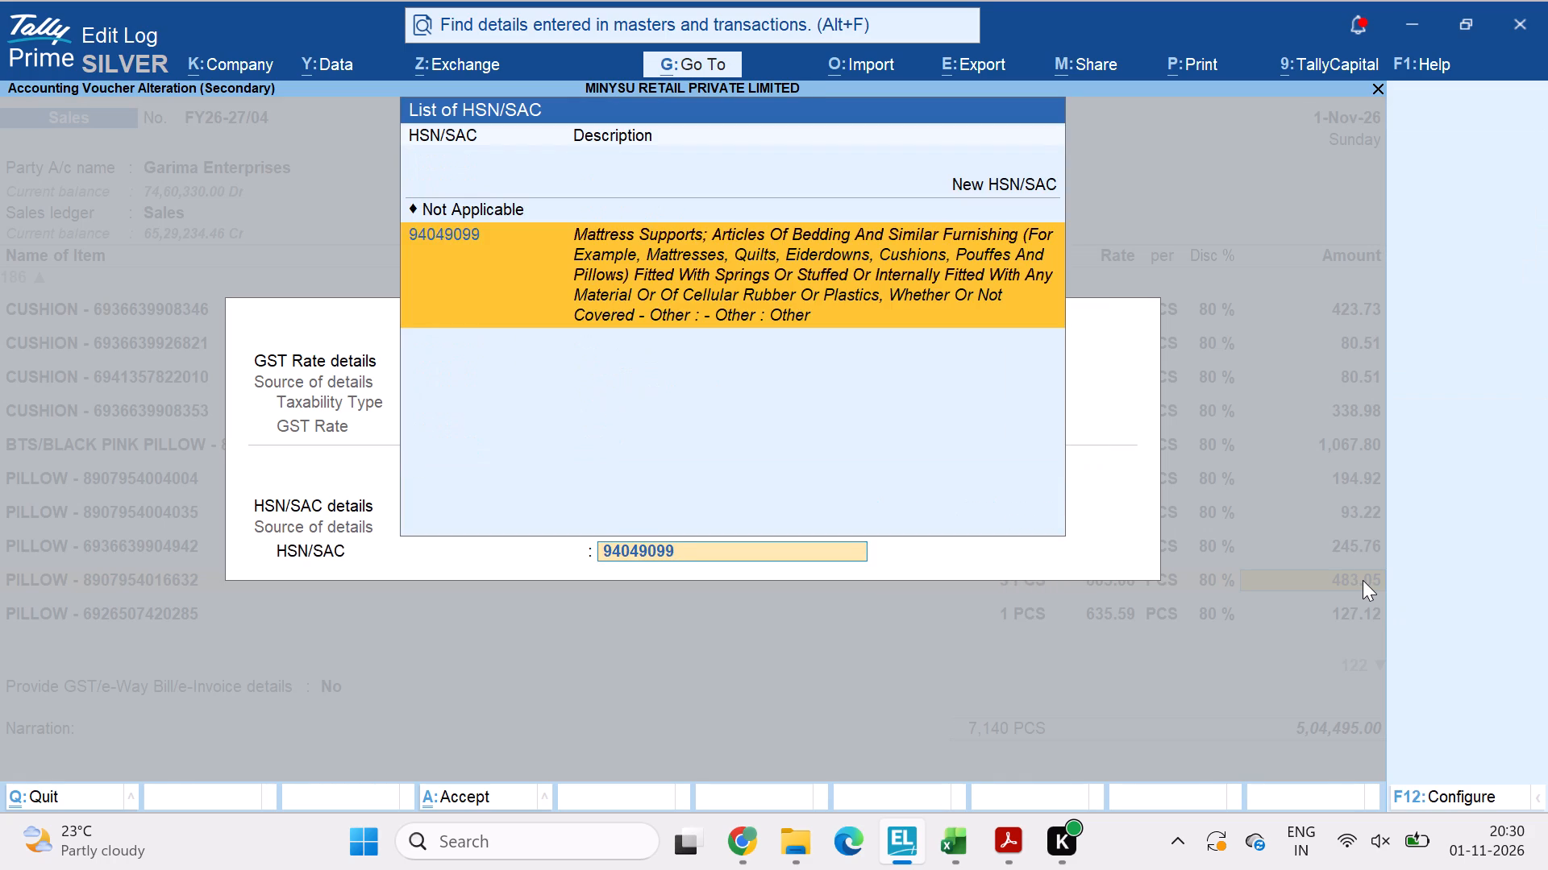
{"action": "key", "text": "Return"}
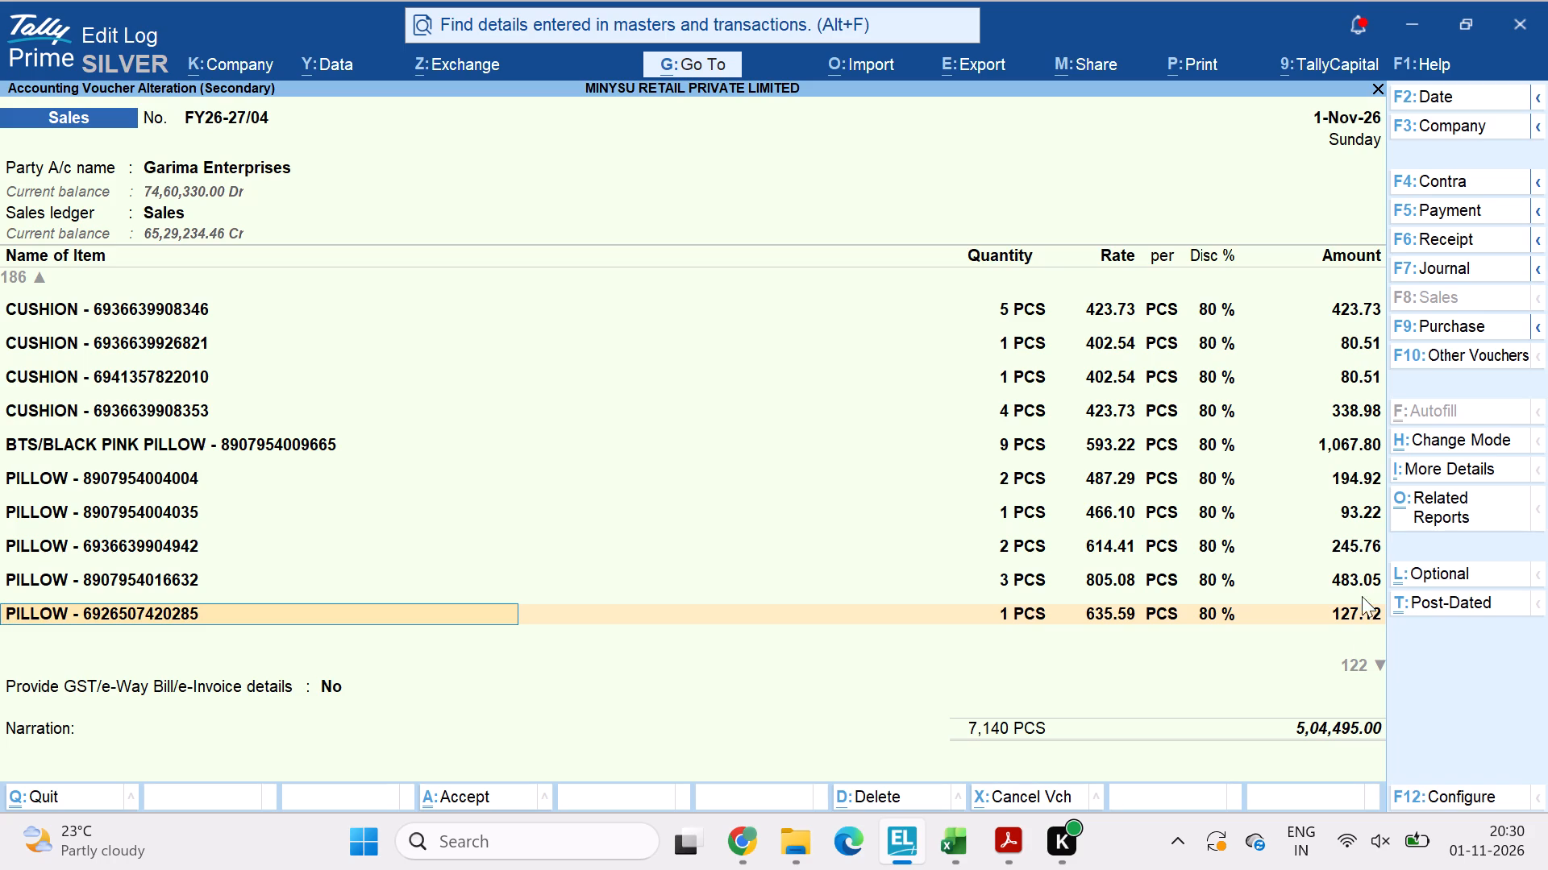
{"action": "left_click", "coordinate": [1346, 614]}
{"action": "key", "text": "Return"}
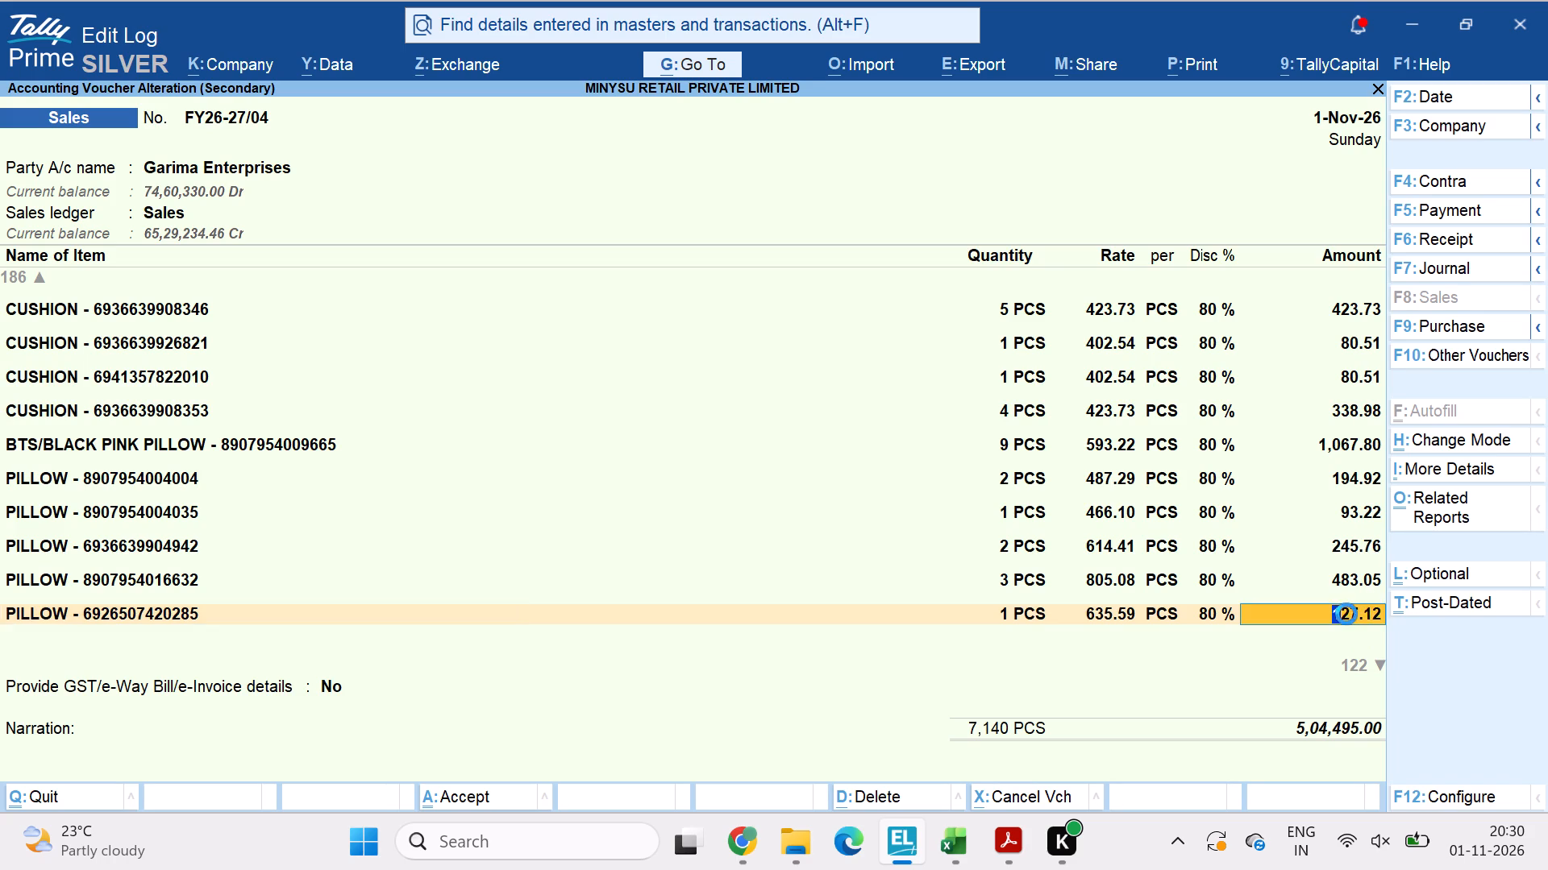
{"action": "key", "text": "Down"}
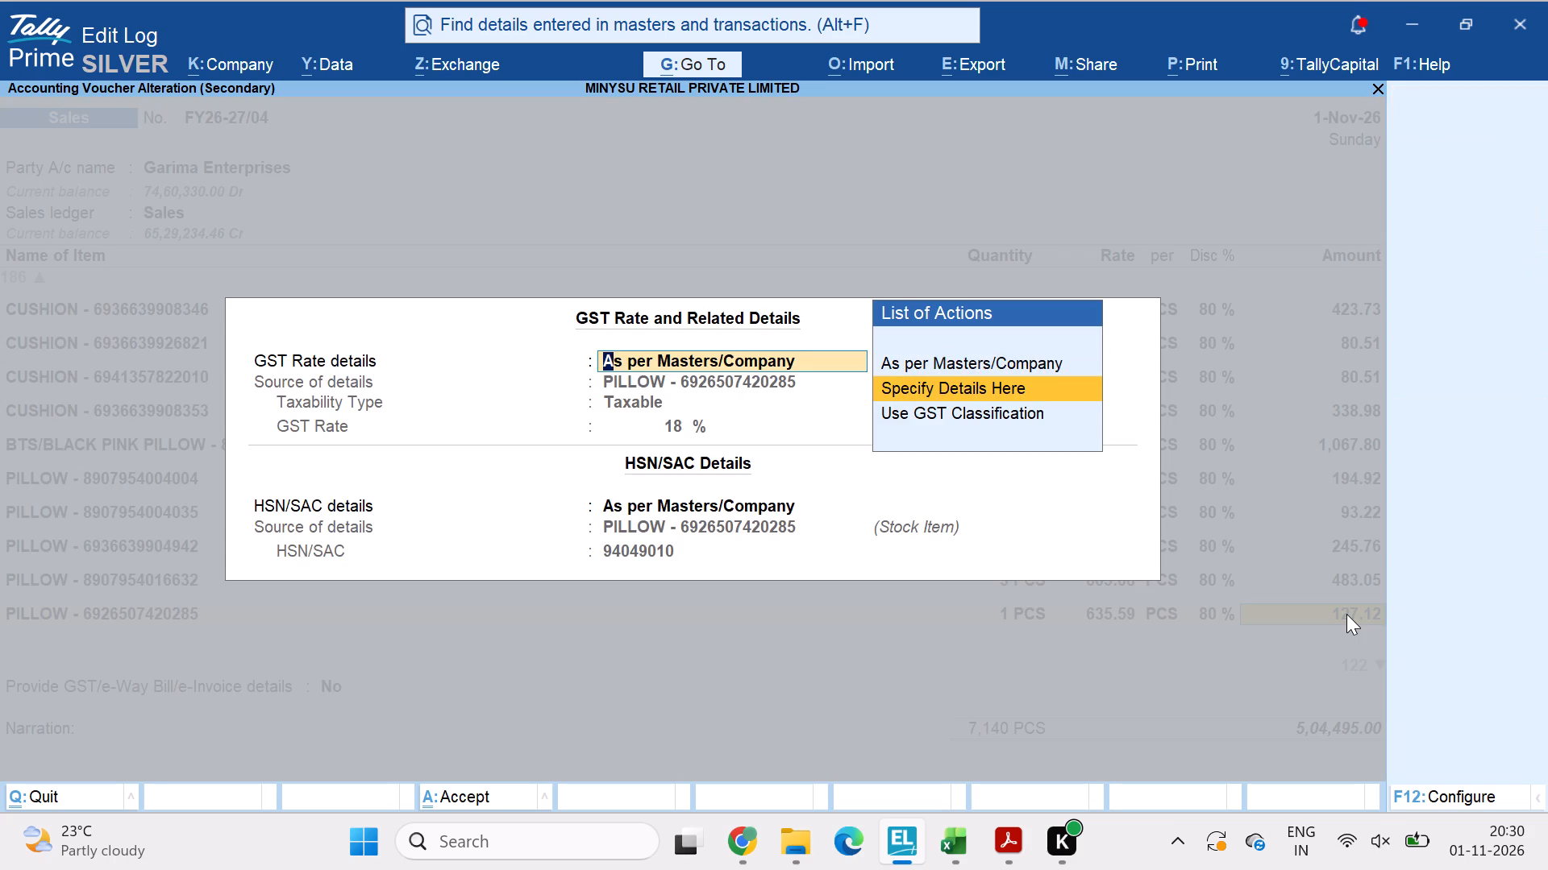
{"action": "key", "text": "Up"}
{"action": "key", "text": "Return"}
{"action": "key", "text": "Down"}
{"action": "key", "text": "Return"}
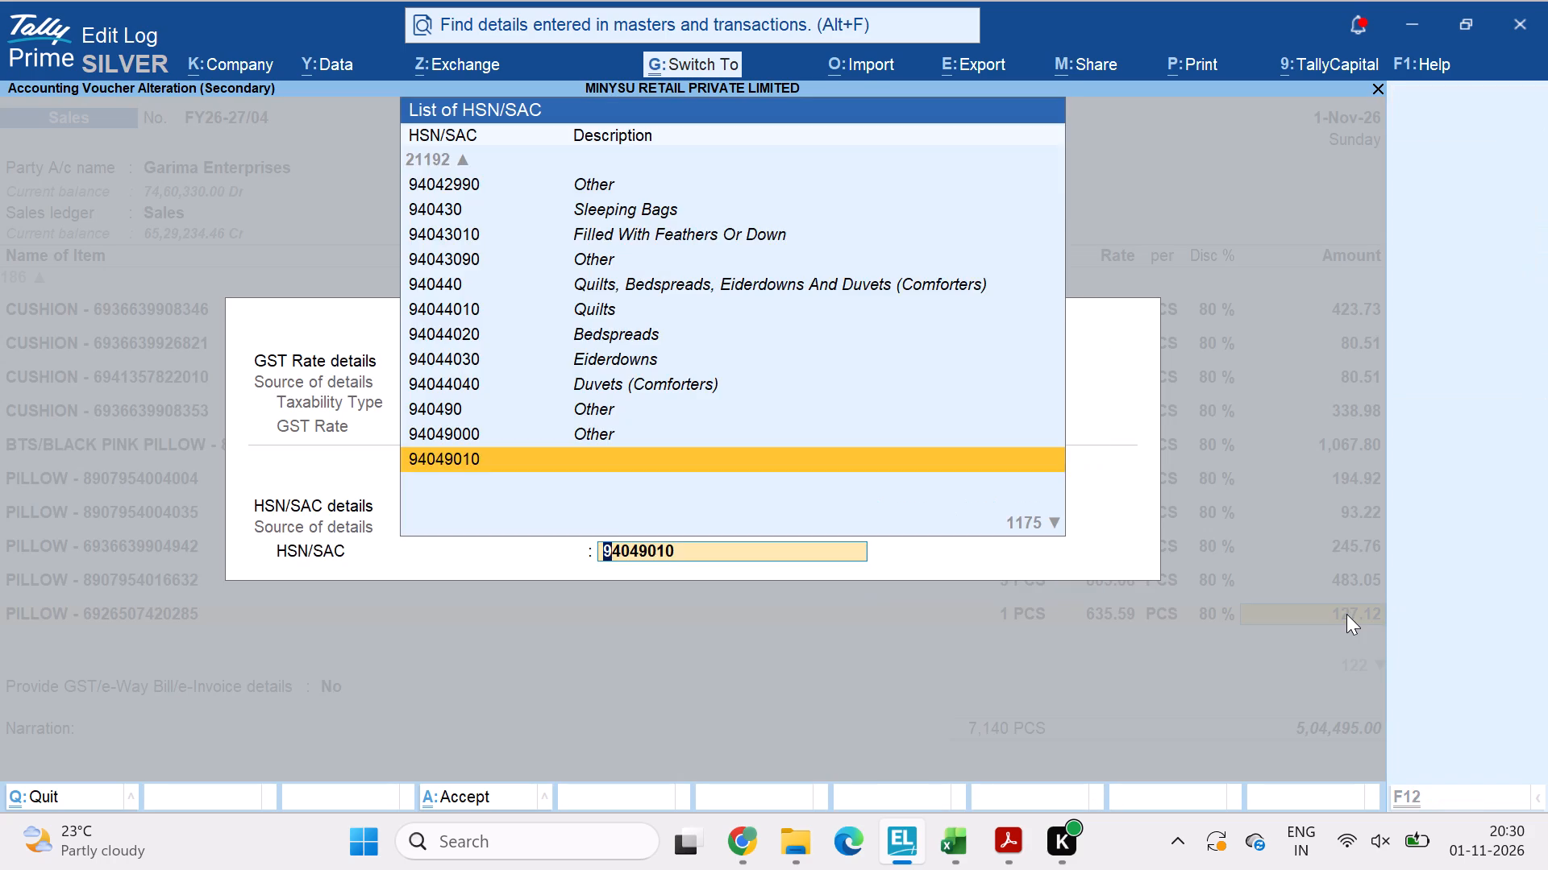
{"action": "key", "text": "ctrl+v"}
{"action": "key", "text": "Return"}
{"action": "left_click", "coordinate": [1346, 614]}
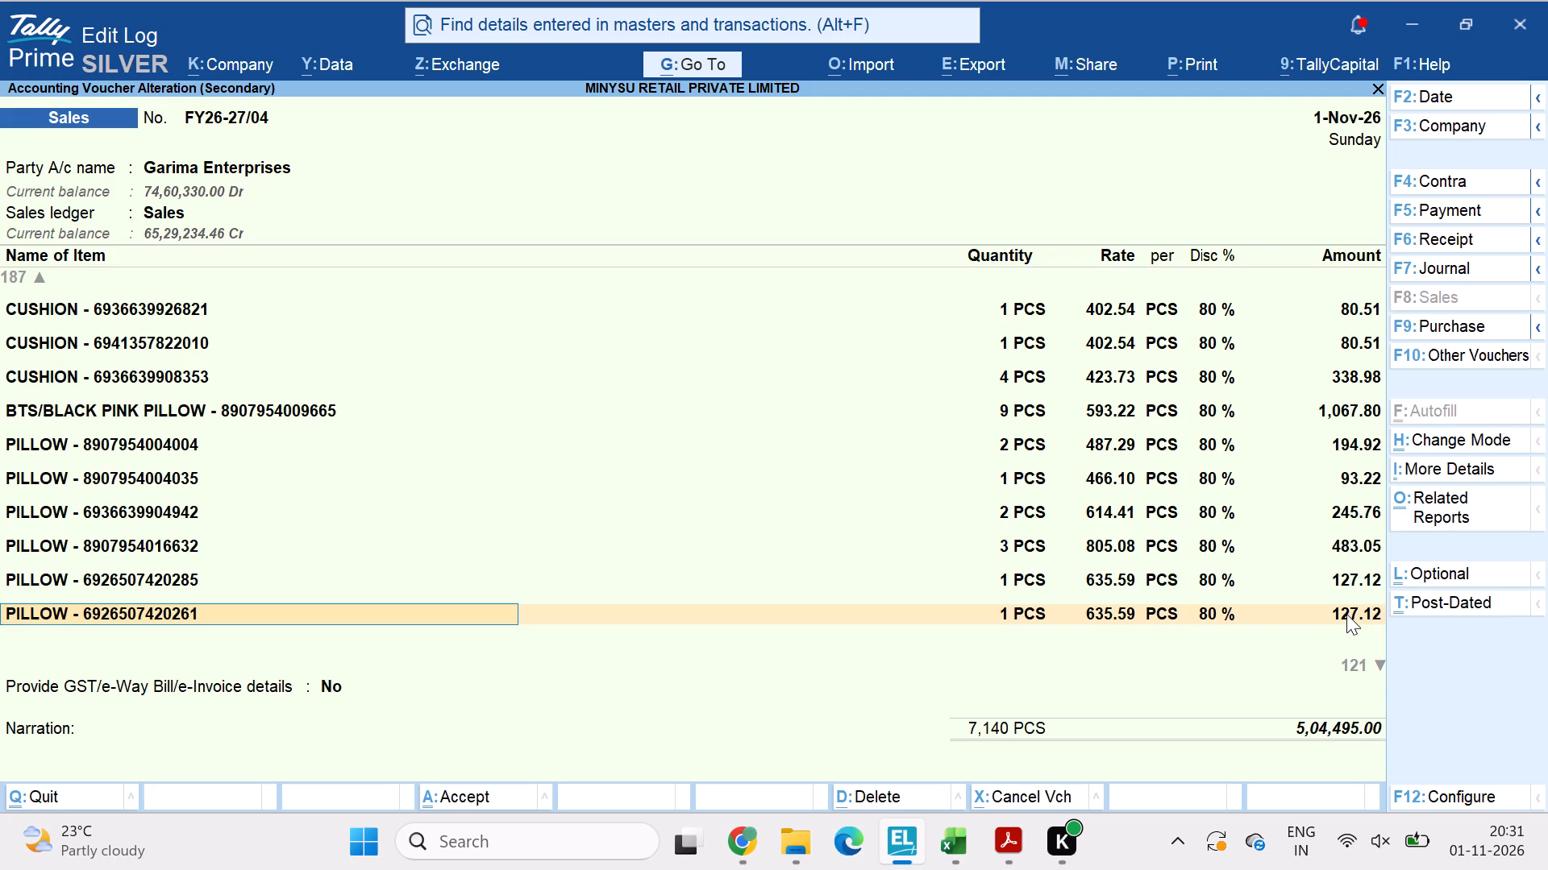
{"action": "key", "text": "Return"}
{"action": "key", "text": "Down"}
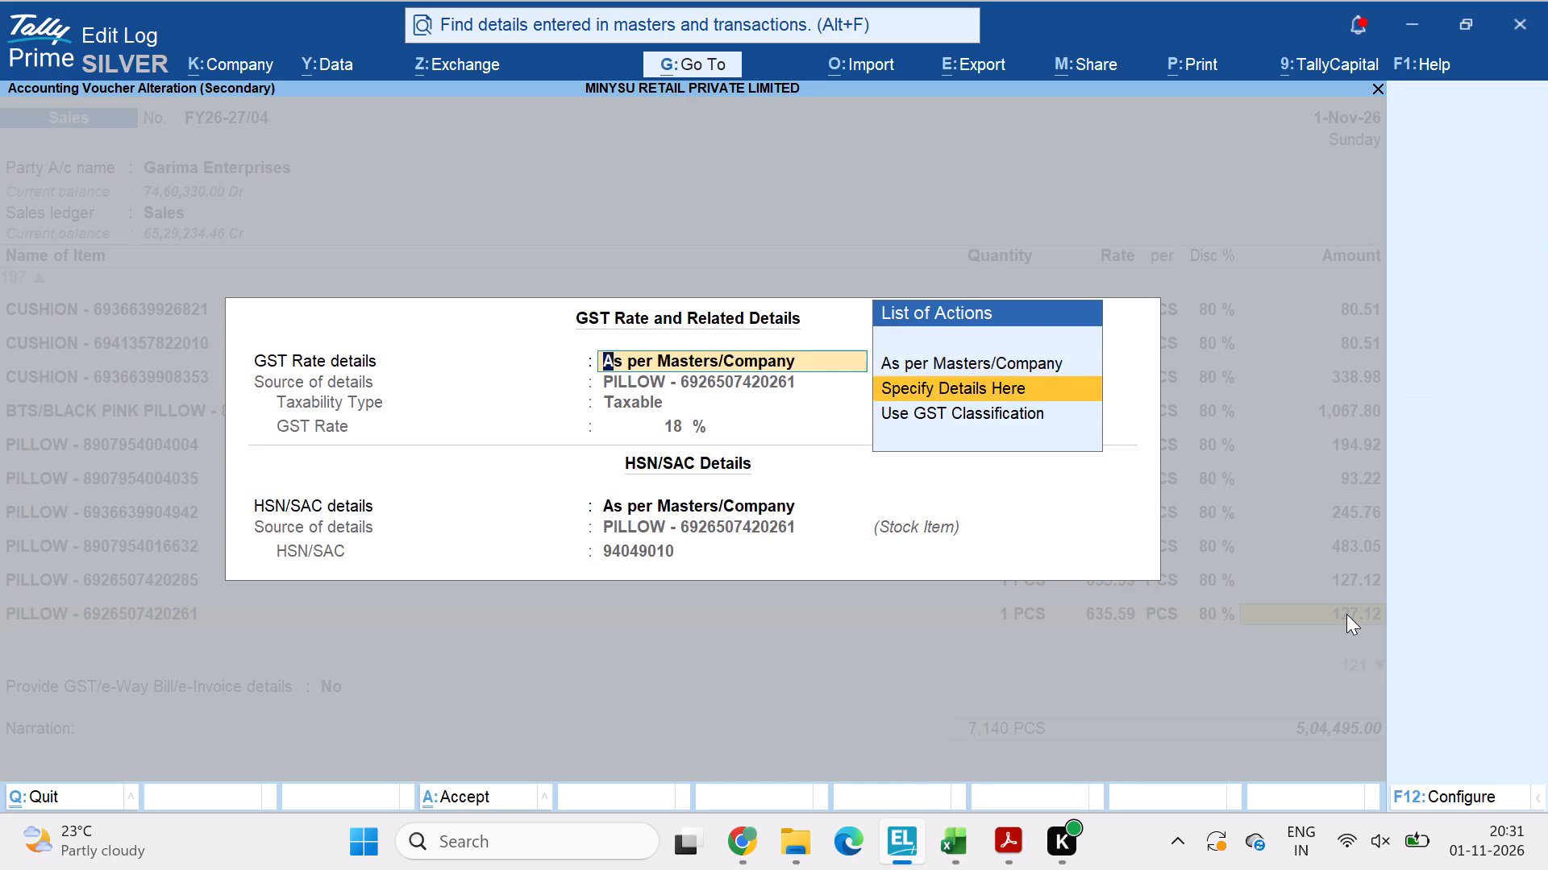
{"action": "key", "text": "Up"}
{"action": "key", "text": "Return"}
{"action": "key", "text": "Down"}
{"action": "key", "text": "Return"}
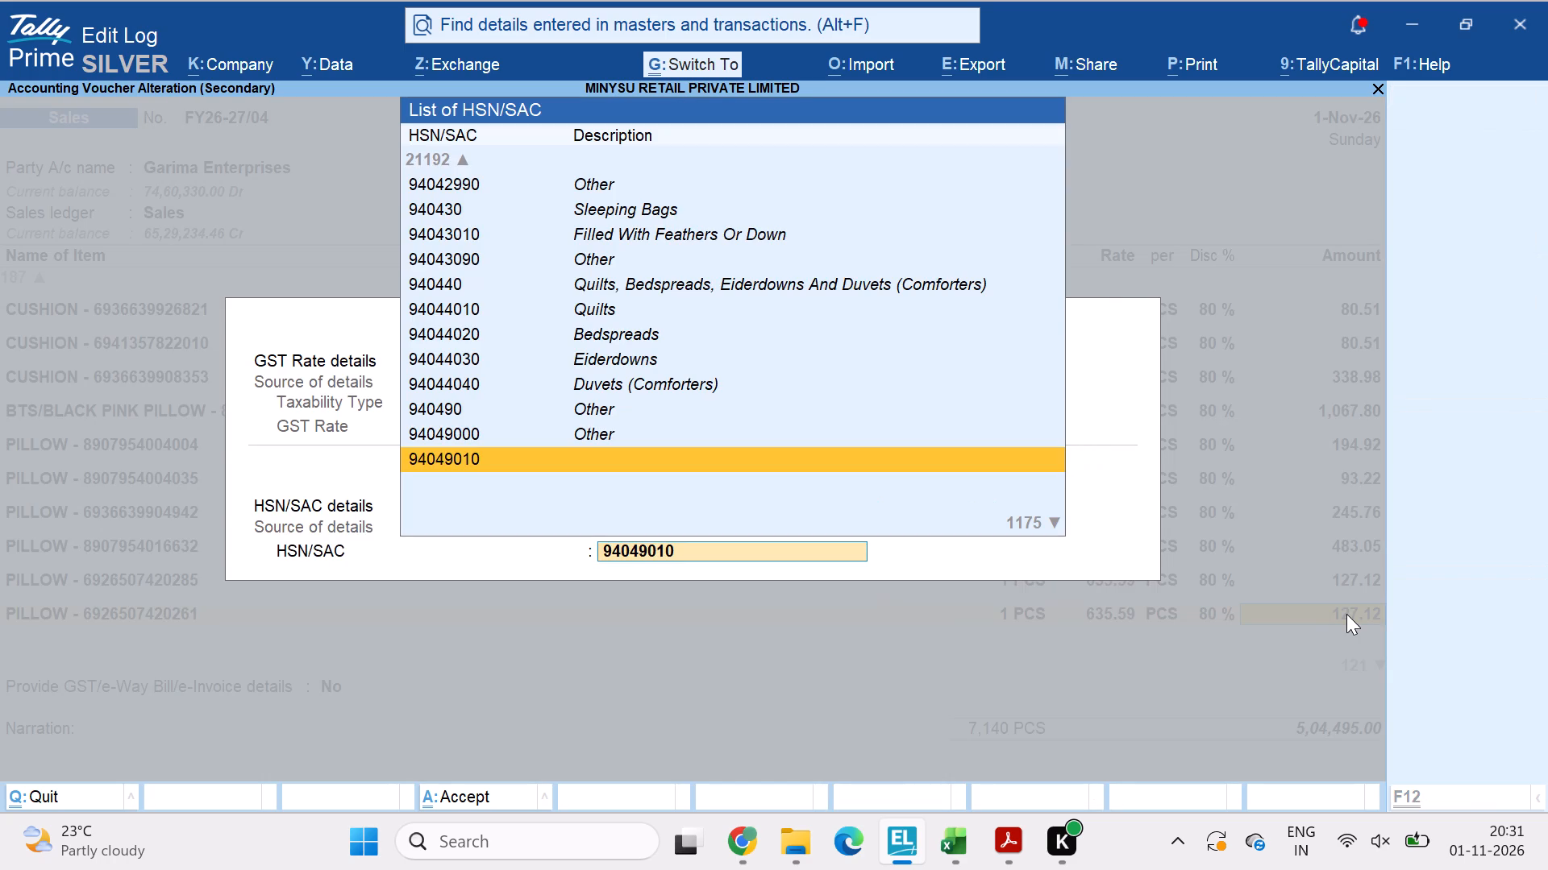
{"action": "key", "text": "ctrl+v"}
{"action": "key", "text": "Return"}
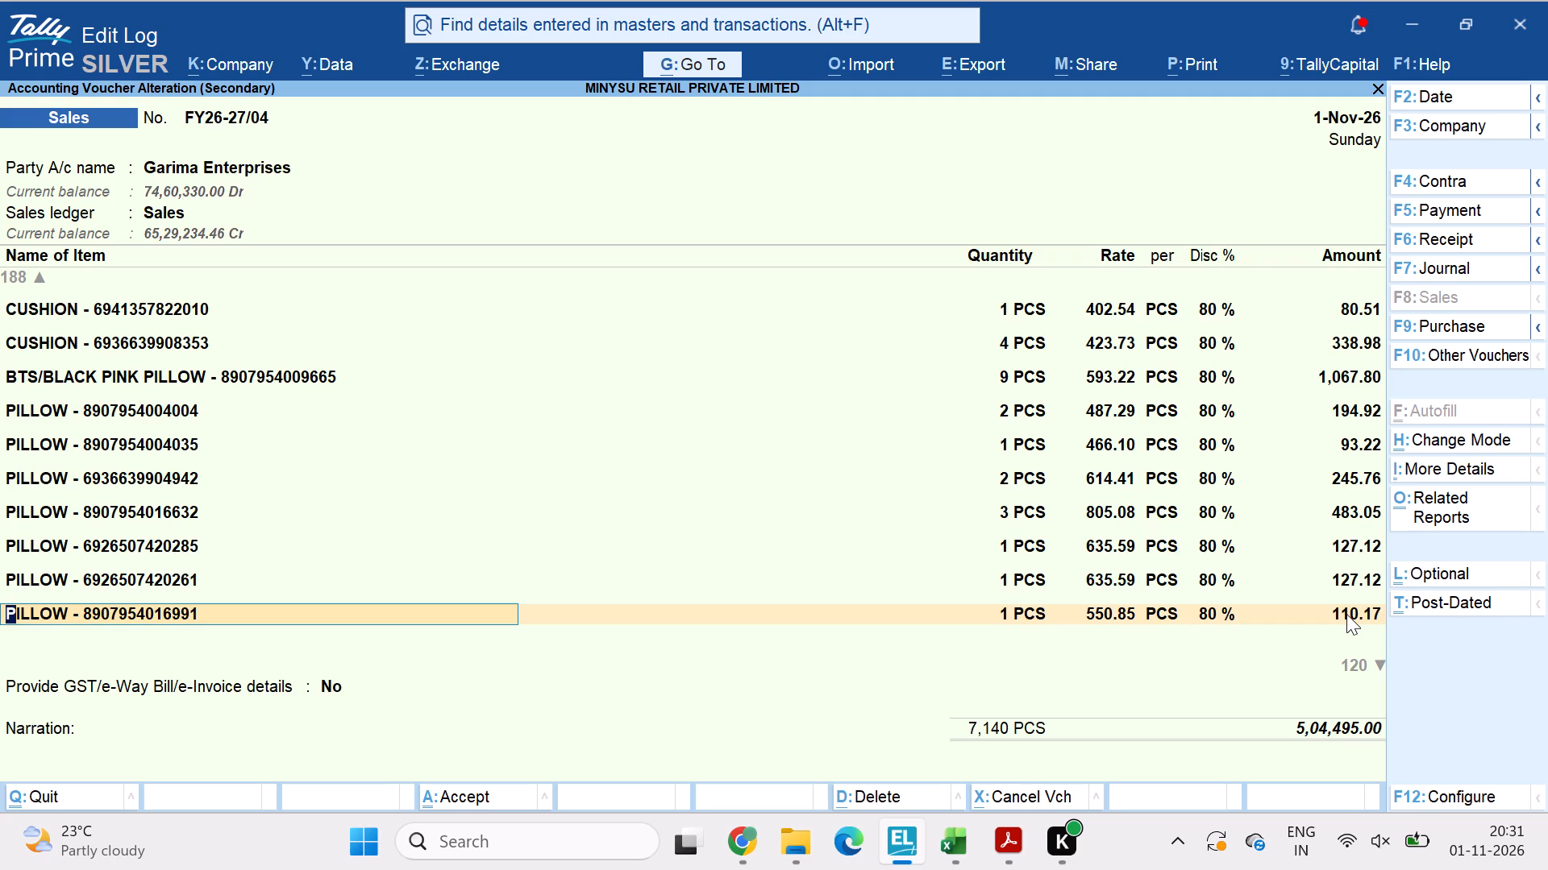
{"action": "left_click", "coordinate": [1346, 614]}
{"action": "key", "text": "Return"}
{"action": "key", "text": "Down"}
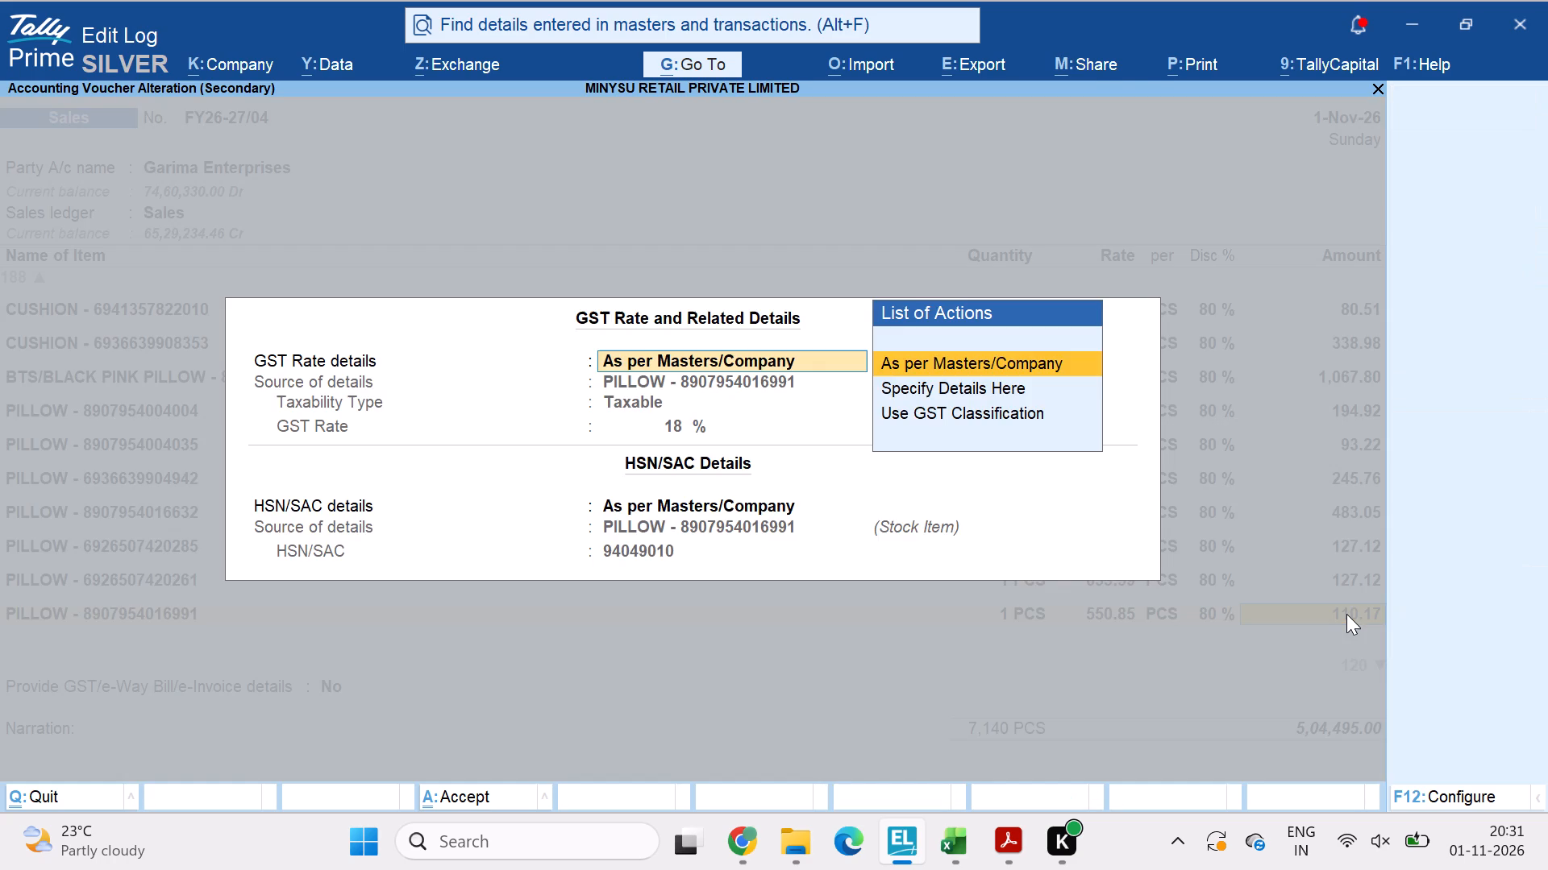
{"action": "key", "text": "Up"}
{"action": "key", "text": "Return"}
{"action": "key", "text": "Down"}
{"action": "key", "text": "Return"}
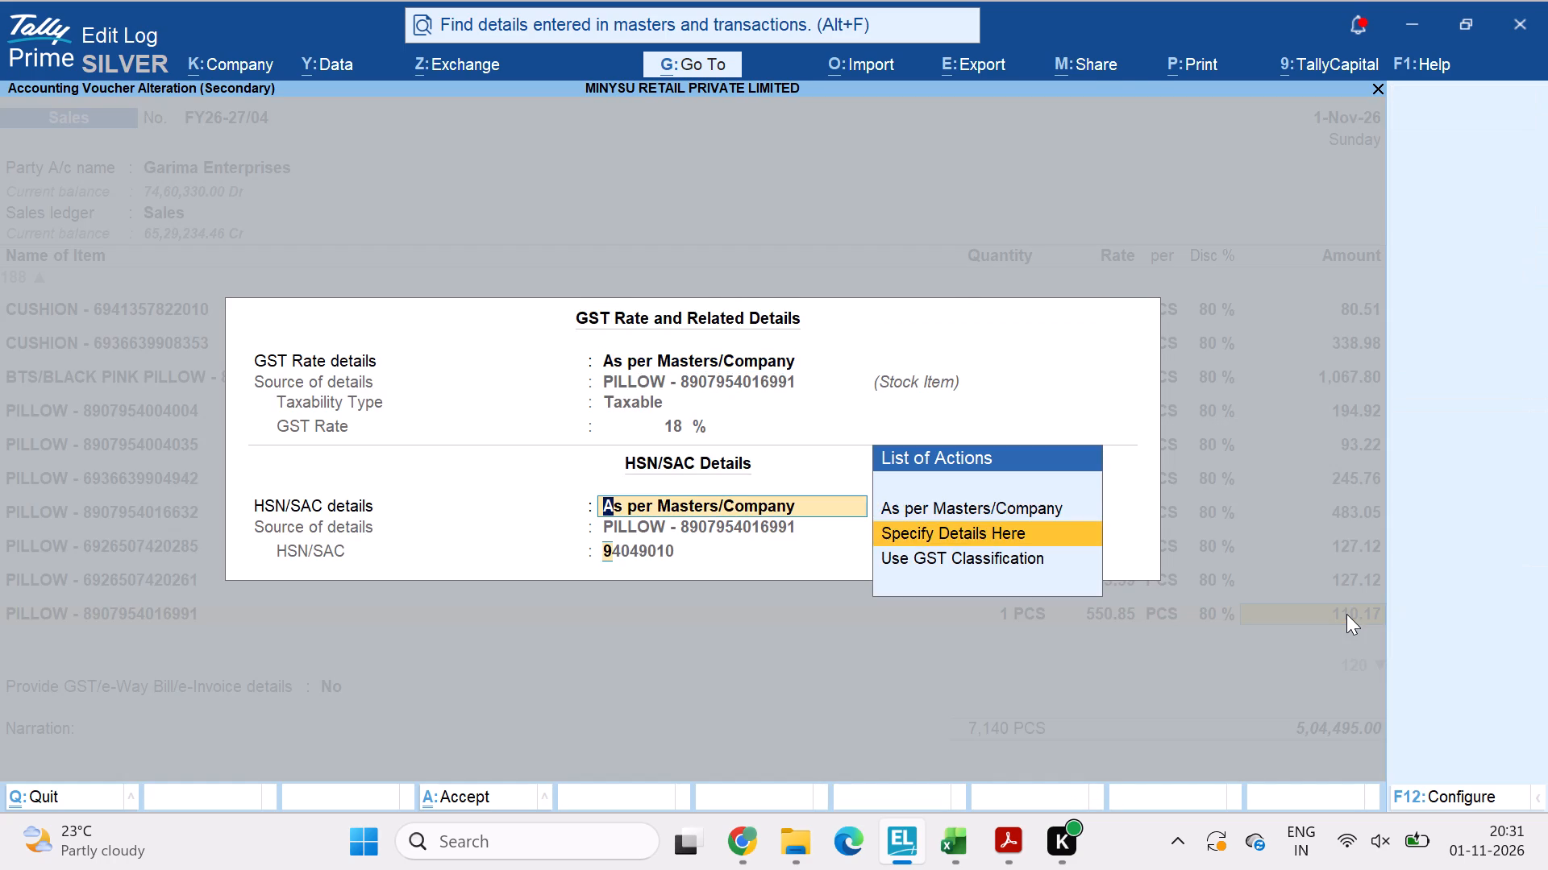
{"action": "key", "text": "ctrl+v"}
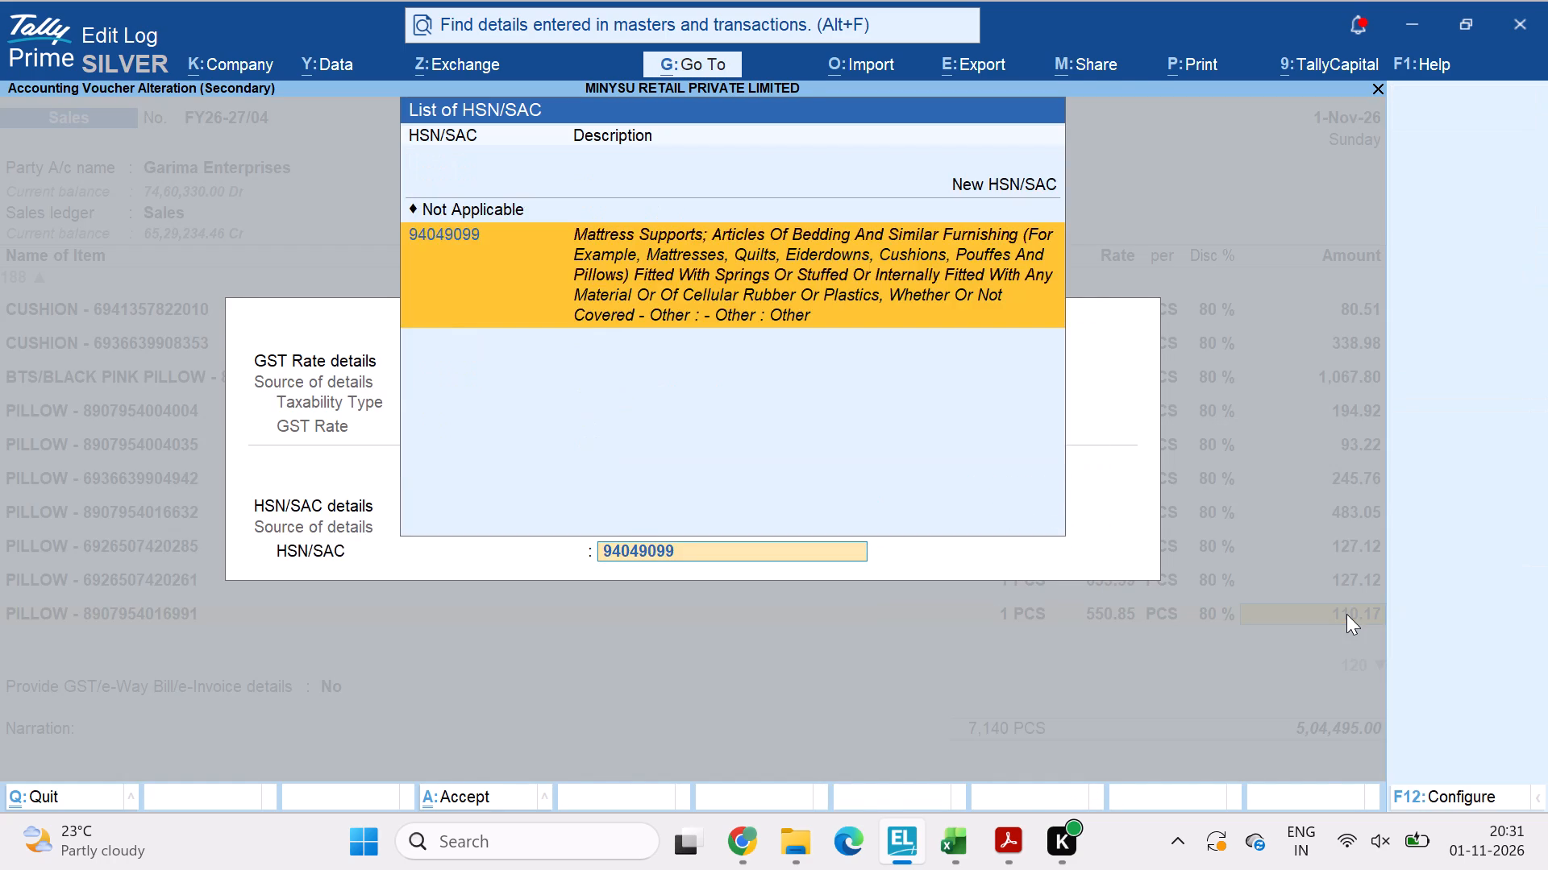
{"action": "key", "text": "Return"}
{"action": "left_click", "coordinate": [1346, 614]}
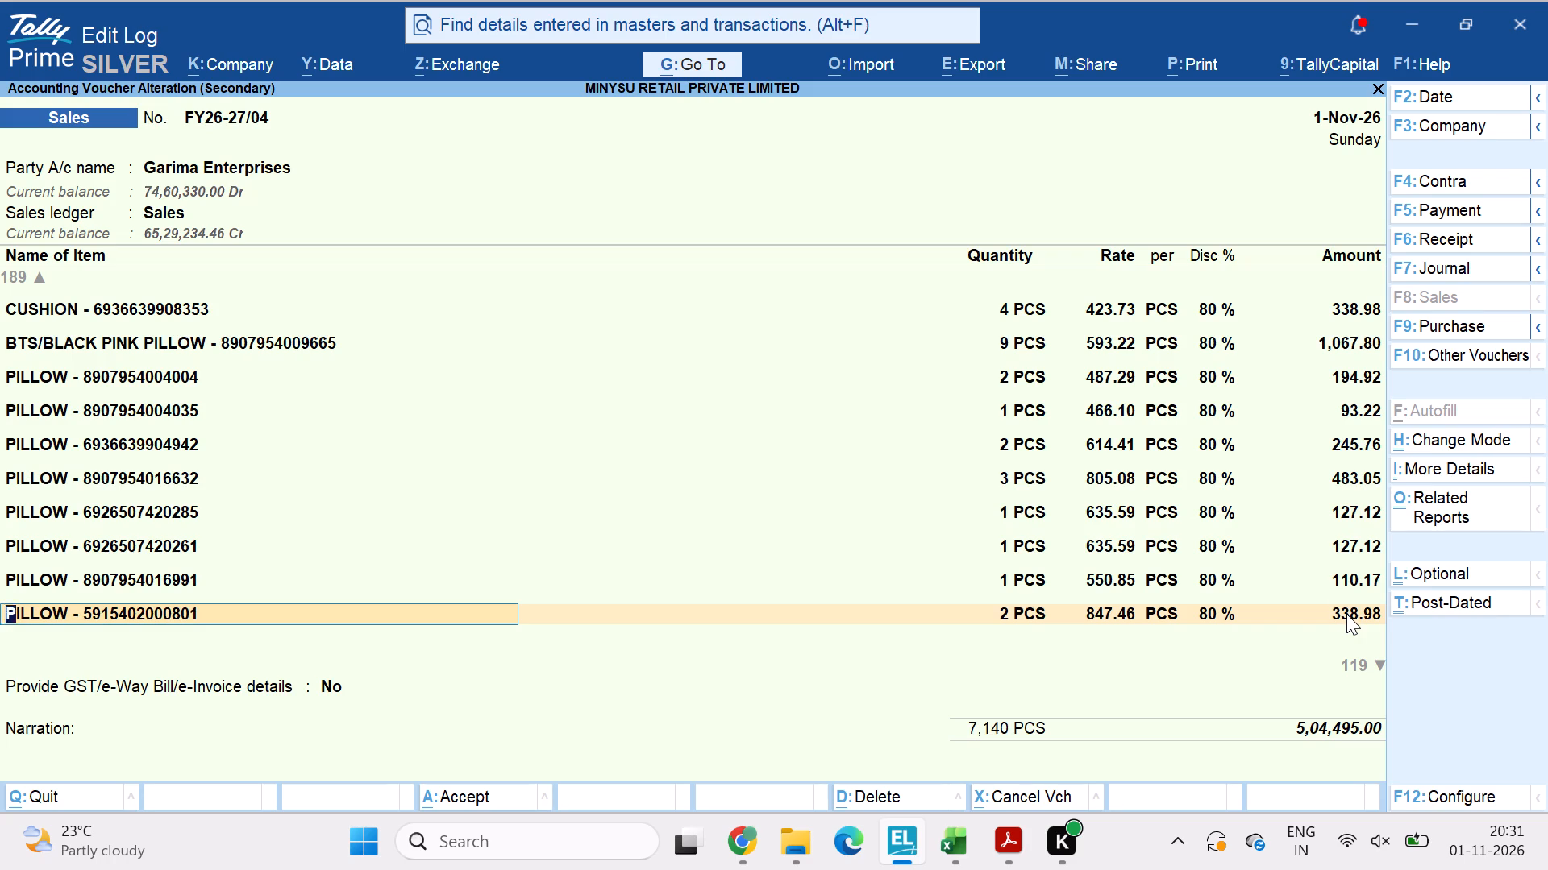
{"action": "key", "text": "Return"}
{"action": "key", "text": "Return"}
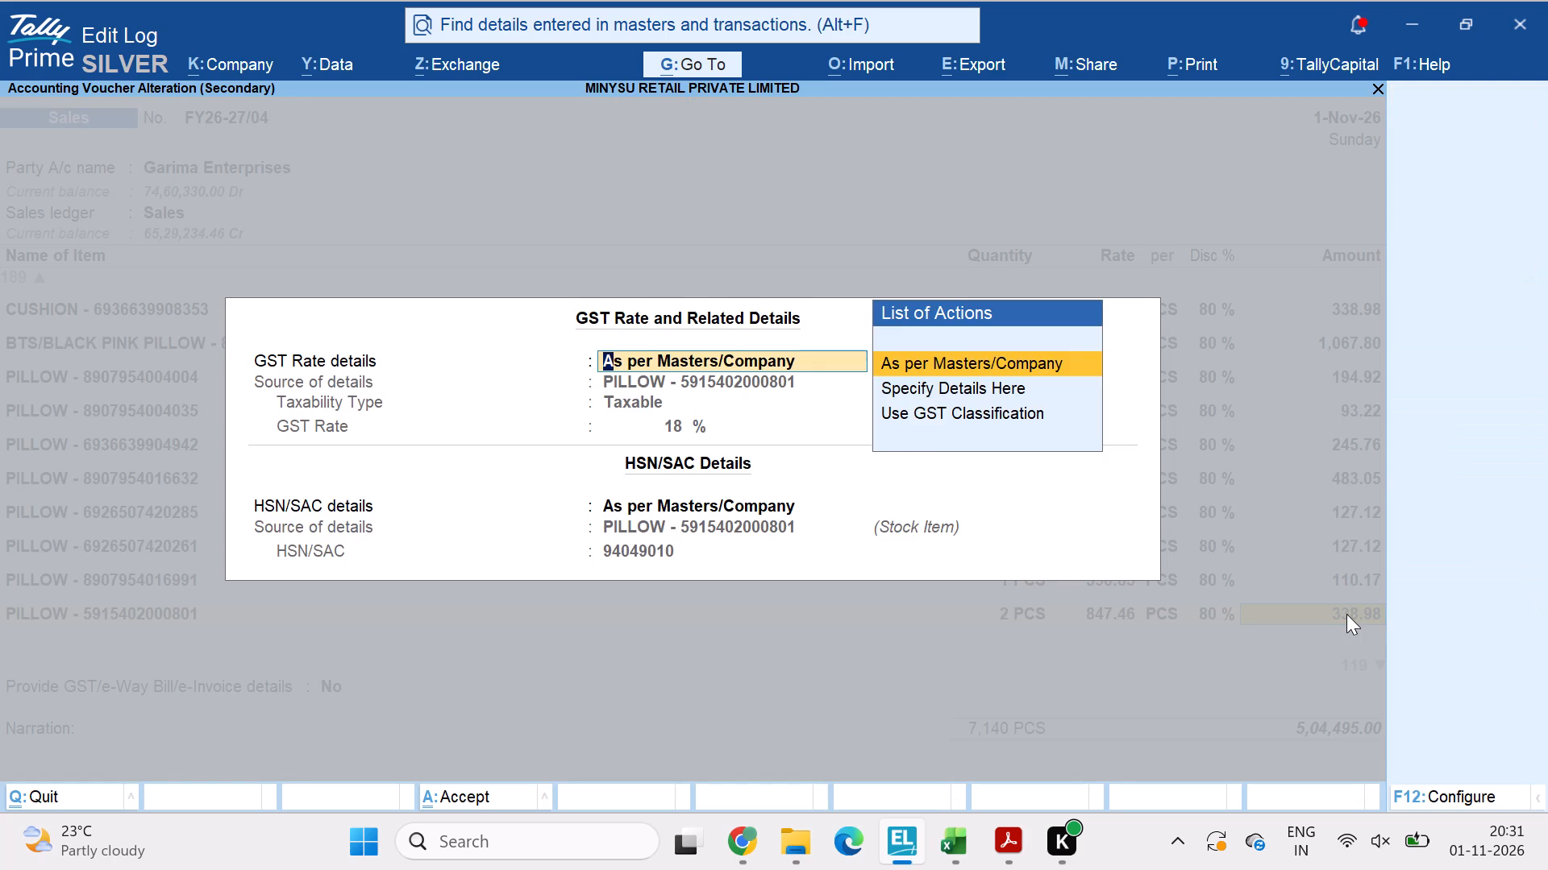
{"action": "key", "text": "Down"}
{"action": "key", "text": "Return"}
{"action": "key", "text": "ctrl+v"}
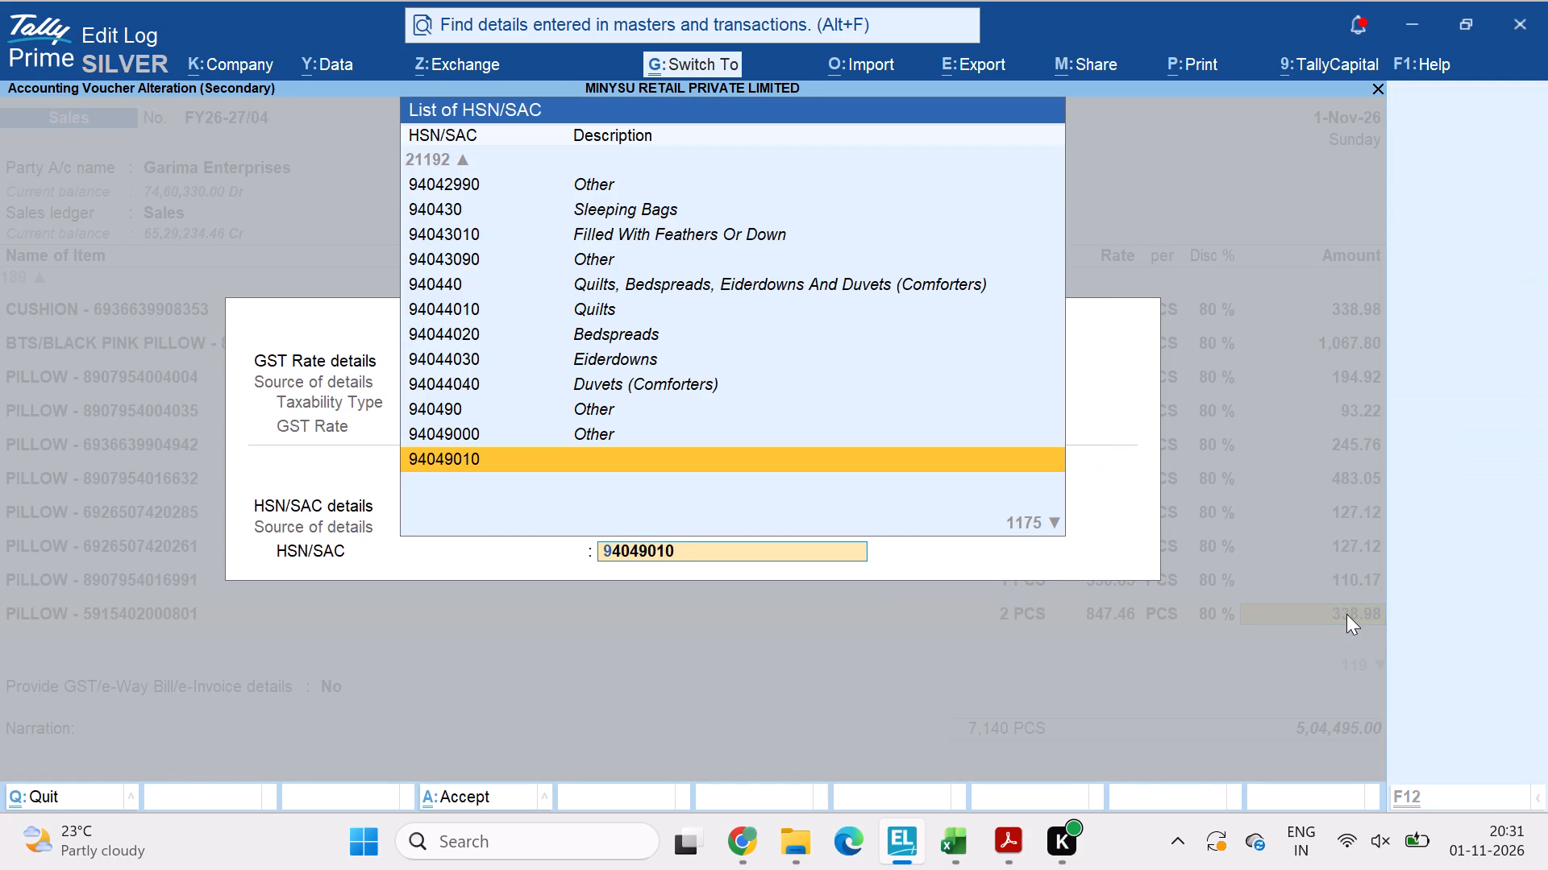
{"action": "key", "text": "Return"}
{"action": "left_click", "coordinate": [1346, 614]}
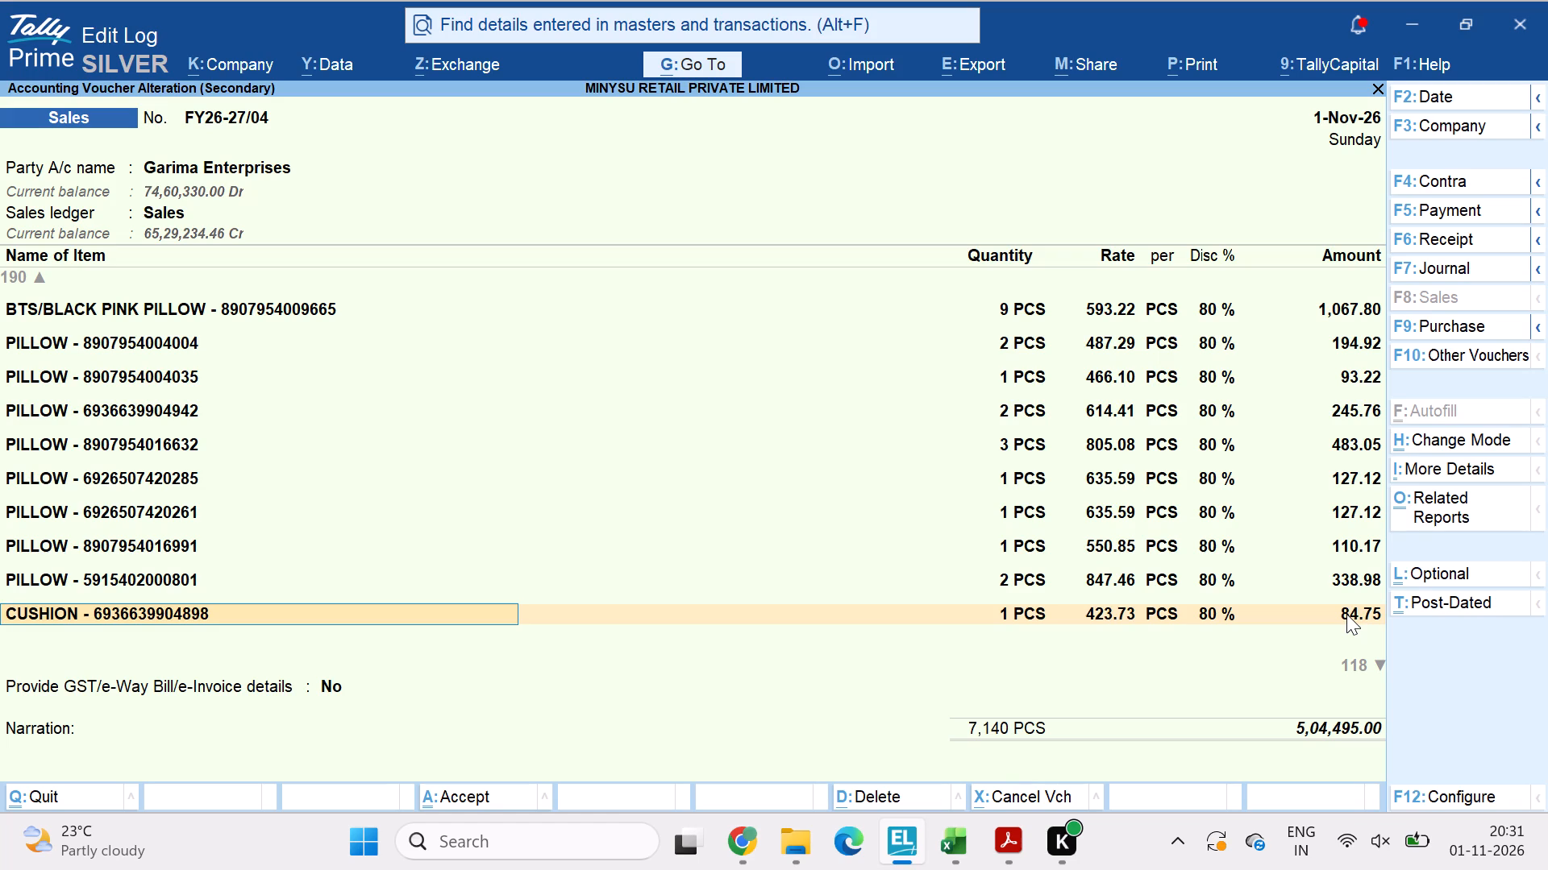
{"action": "key", "text": "Return"}
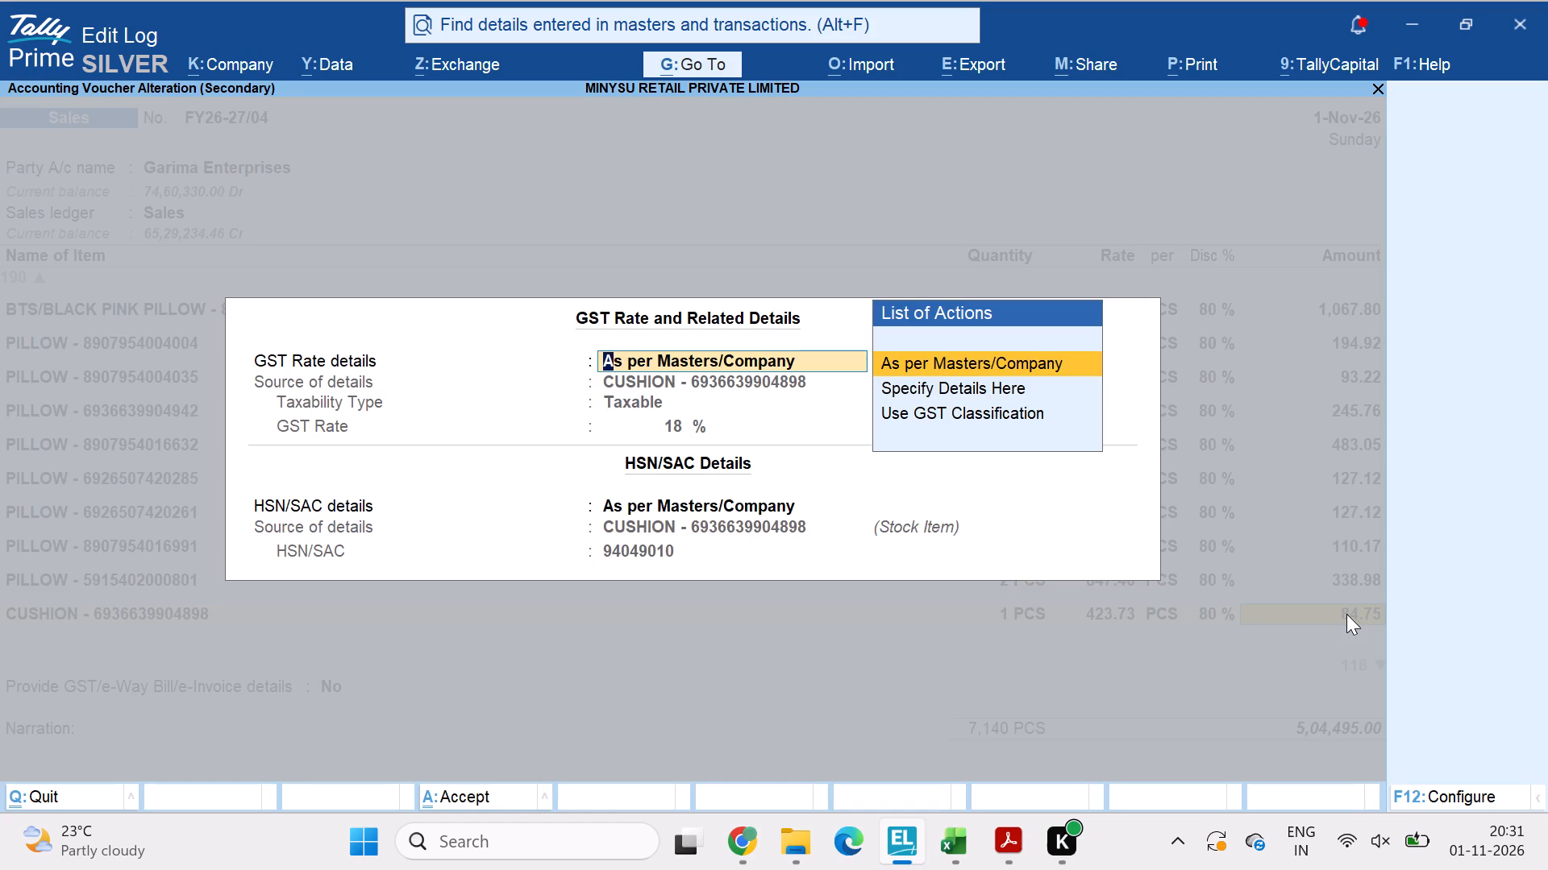
{"action": "key", "text": "Return"}
{"action": "key", "text": "Down"}
{"action": "key", "text": "Return"}
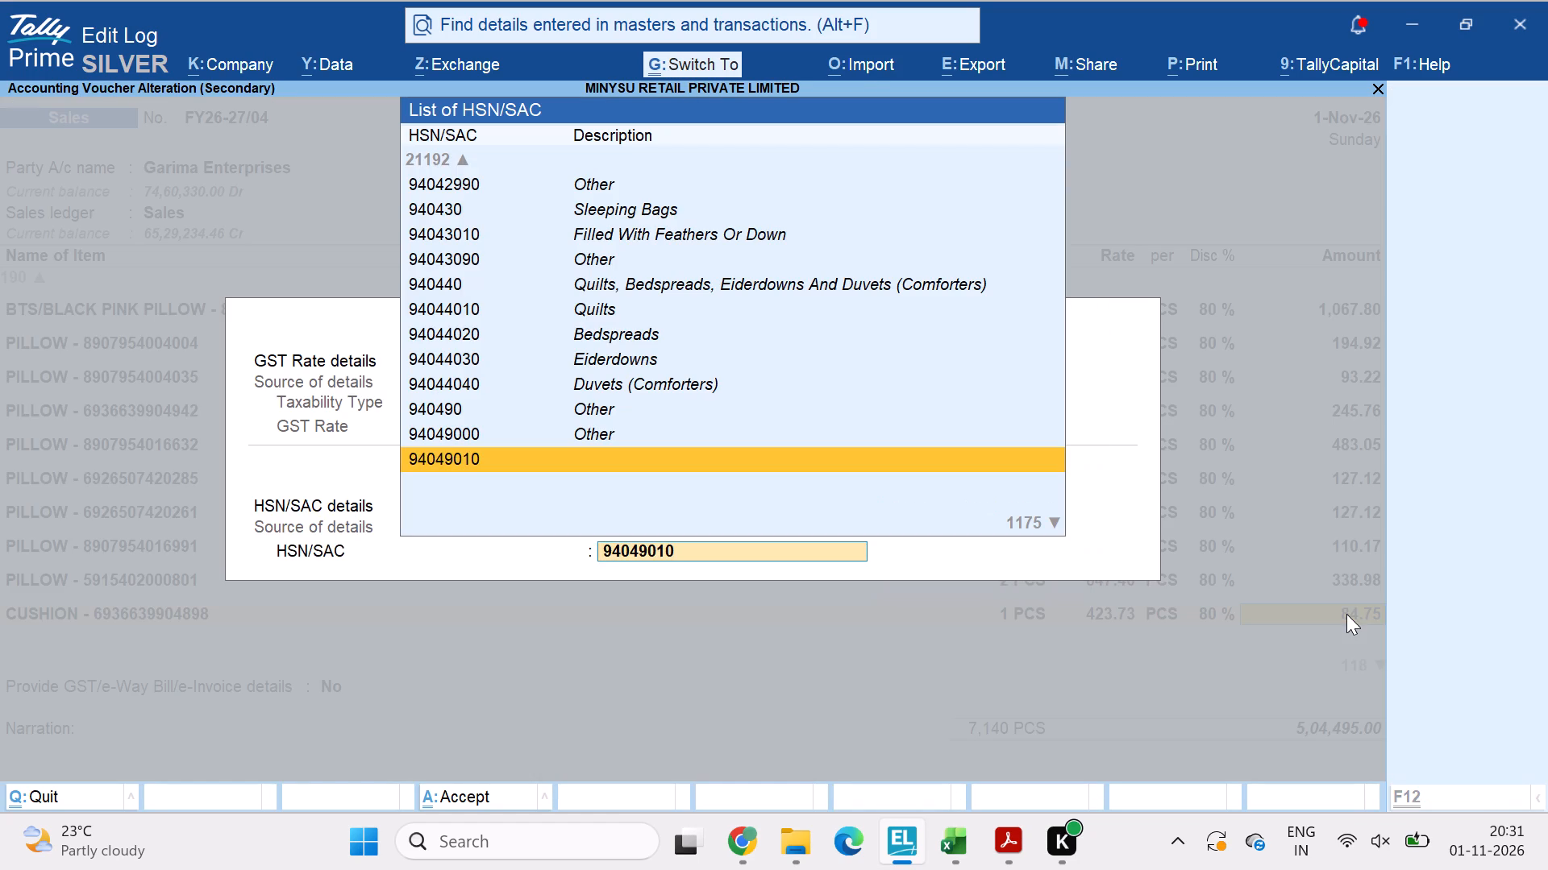
{"action": "key", "text": "ctrl+v"}
{"action": "key", "text": "Return"}
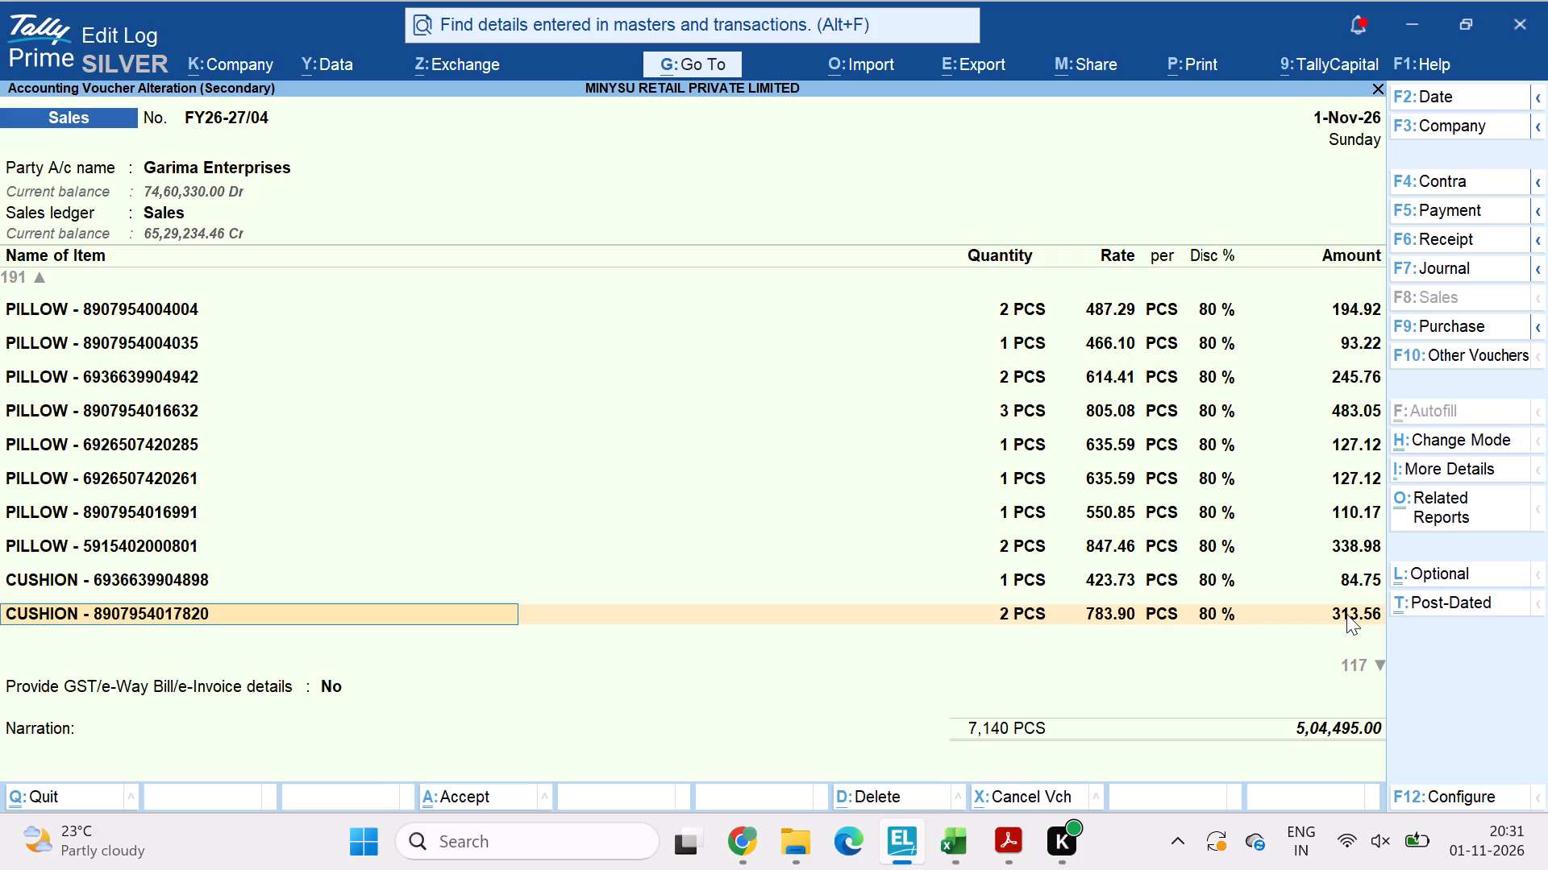
{"action": "key", "text": "Return"}
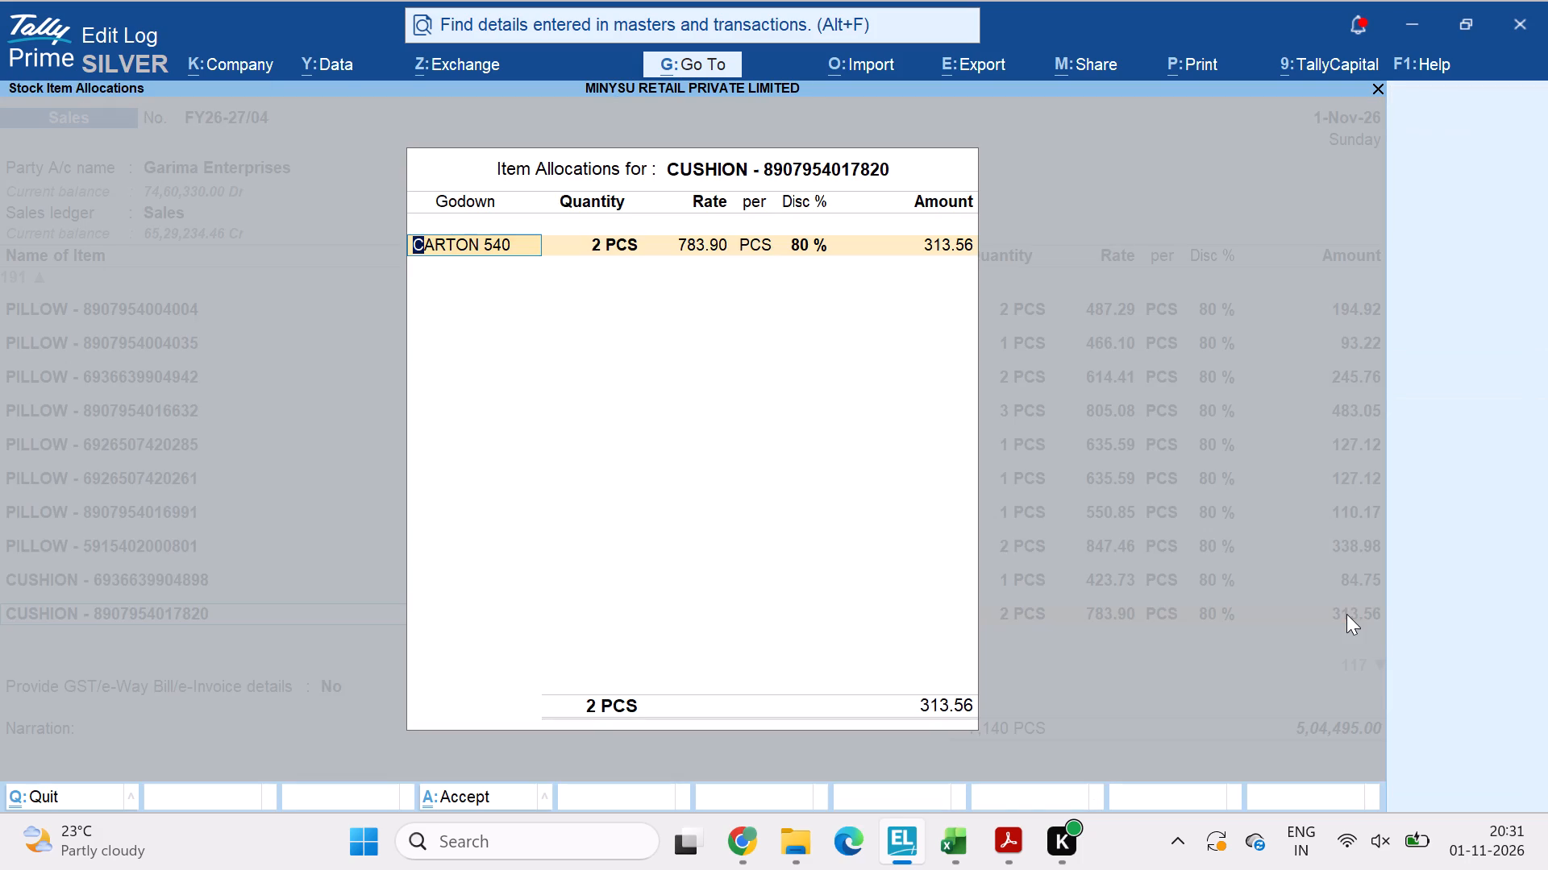
{"action": "key", "text": "ctrl+a"}
{"action": "key", "text": "Return"}
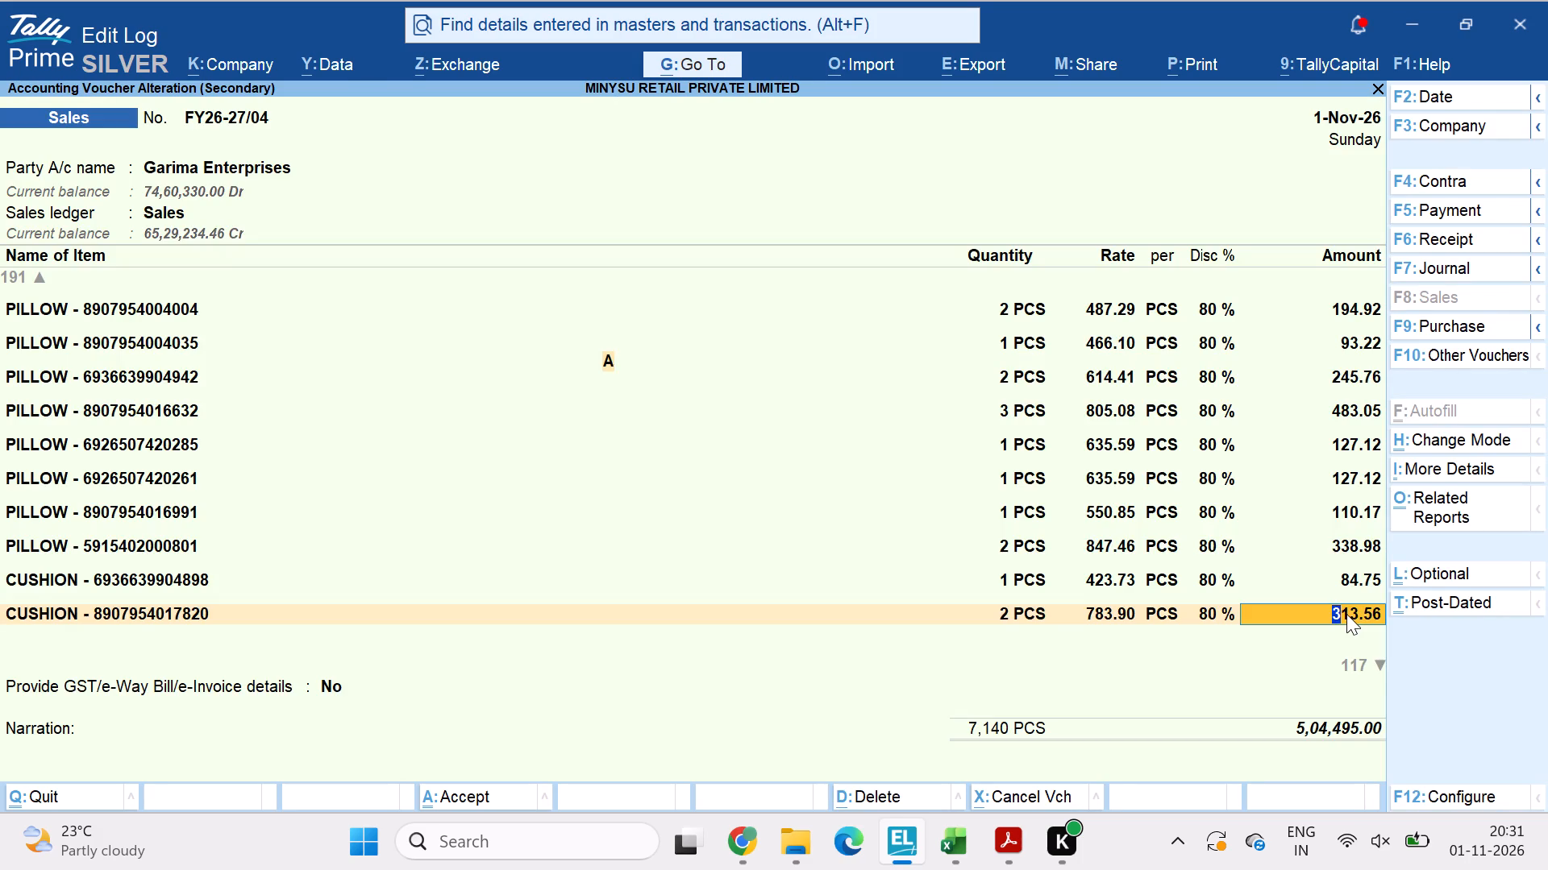
{"action": "key", "text": "Down"}
{"action": "key", "text": "Down"}
{"action": "key", "text": "Up"}
{"action": "key", "text": "Up"}
{"action": "key", "text": "Return"}
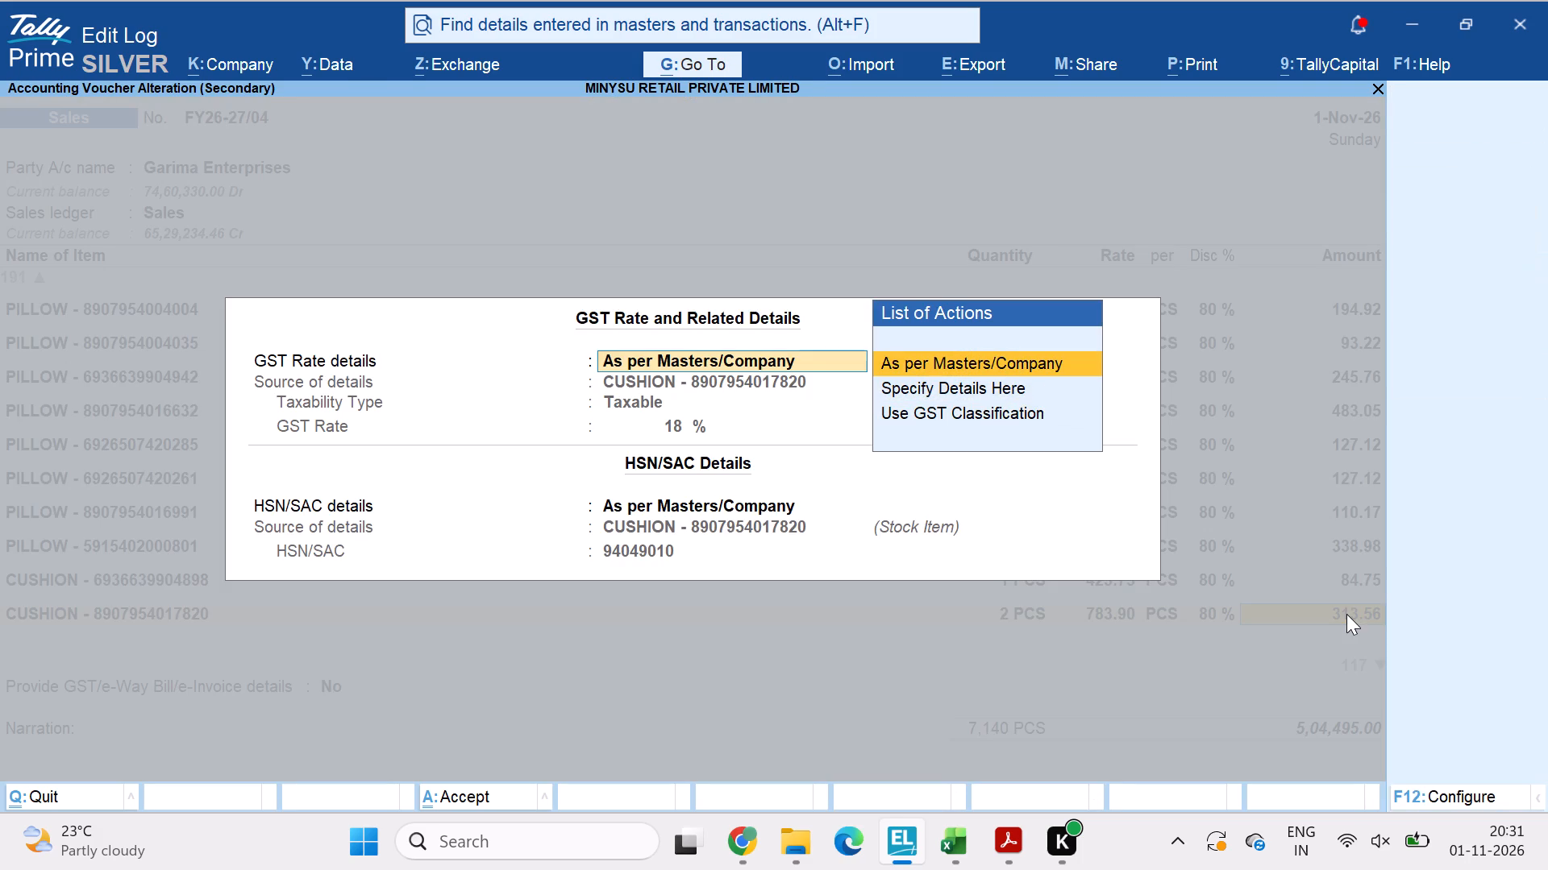
{"action": "key", "text": "Down"}
{"action": "key", "text": "Return"}
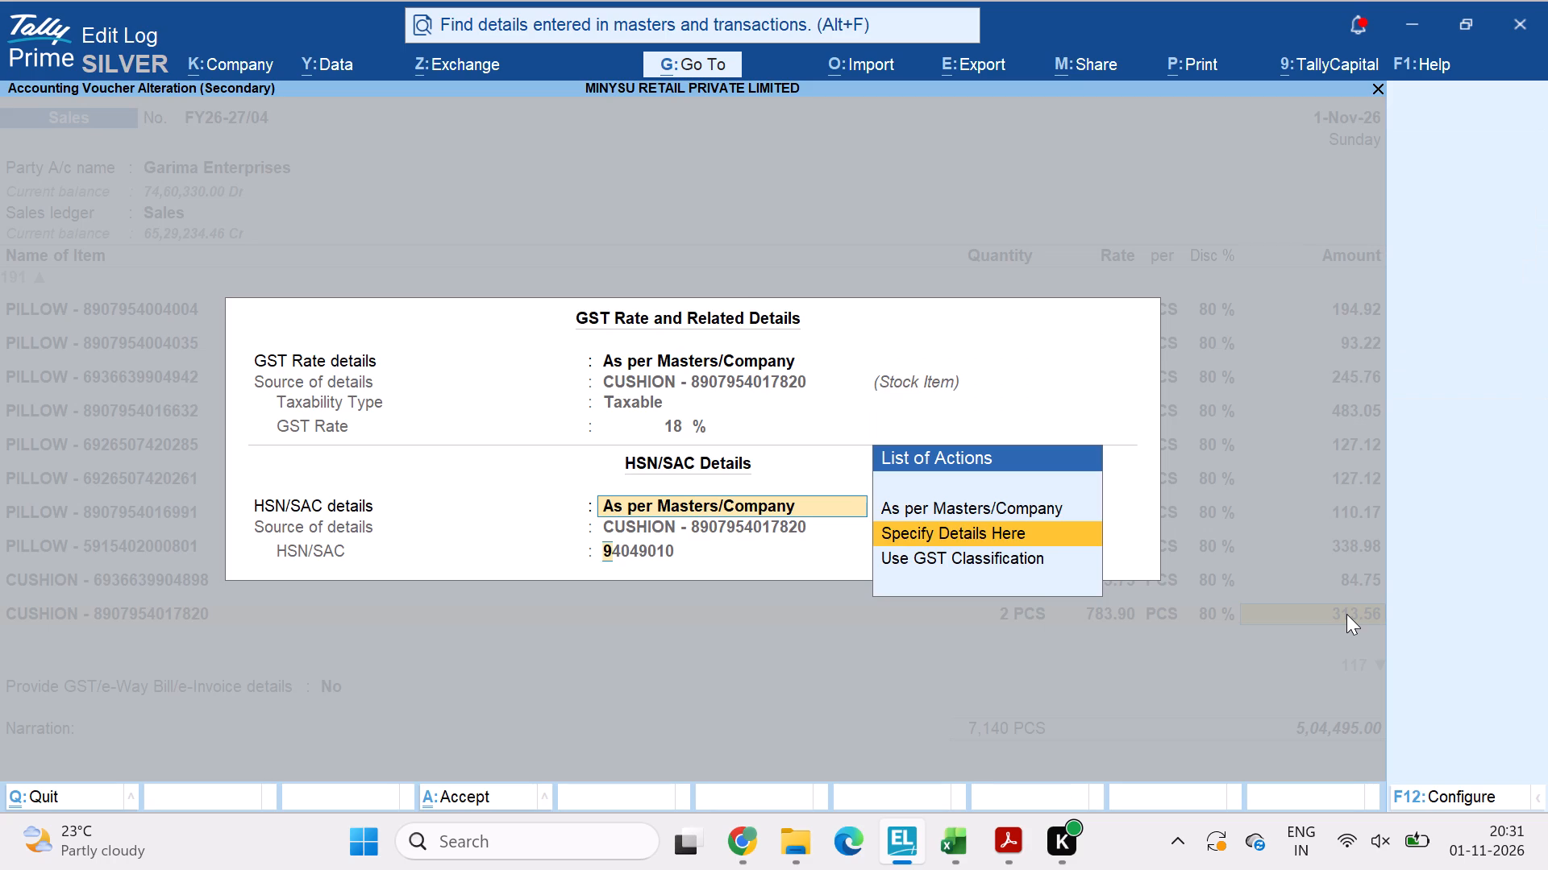
{"action": "key", "text": "ctrl+v"}
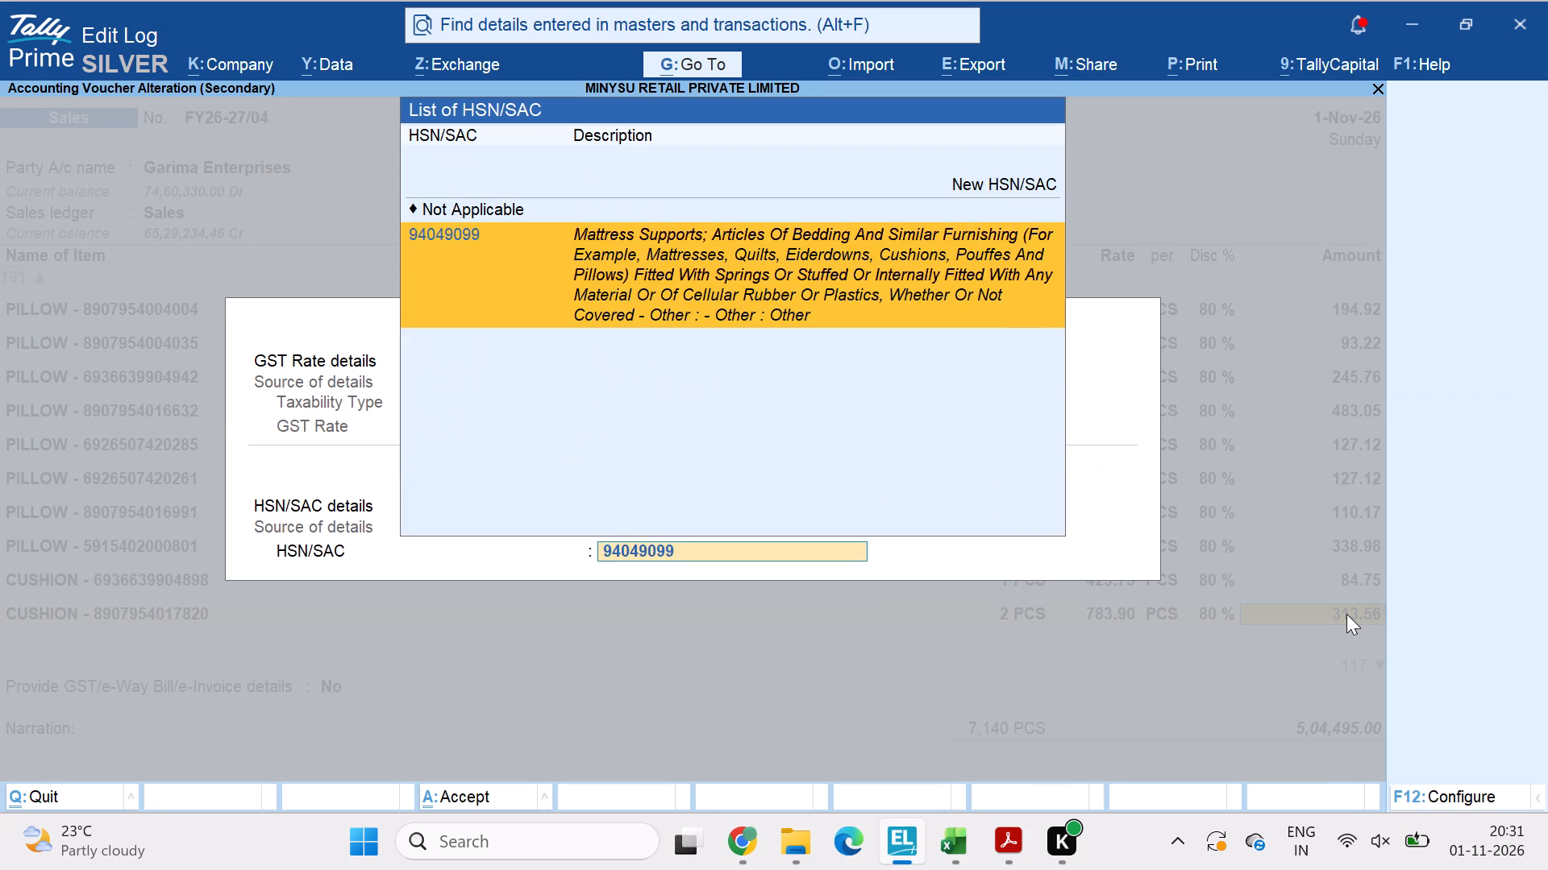
{"action": "key", "text": "Return"}
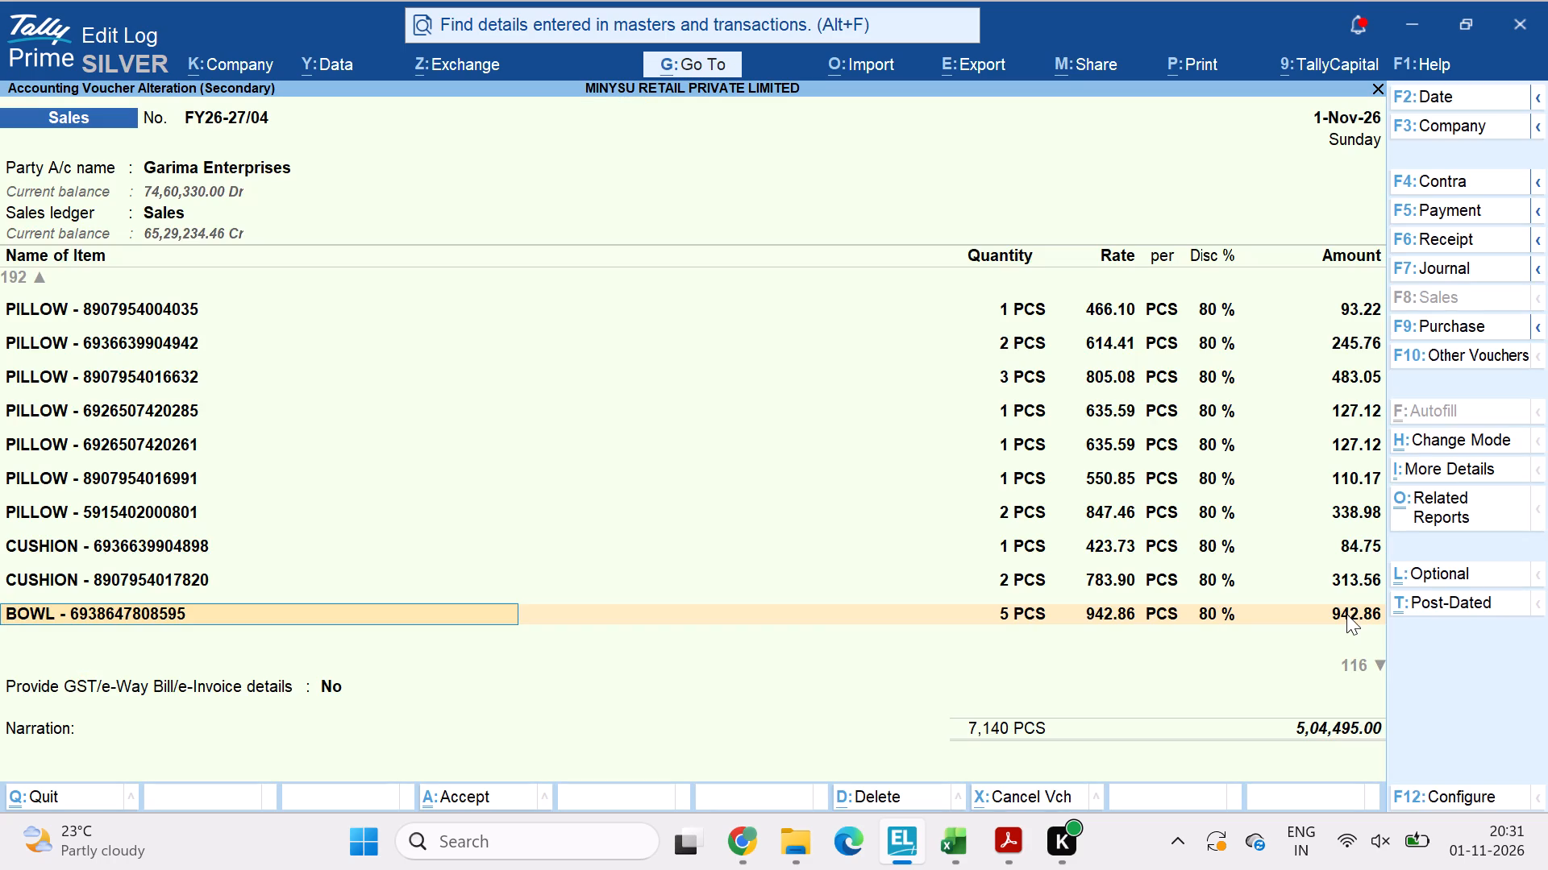
{"action": "key", "text": "Return"}
{"action": "key", "text": "ctrl+a"}
{"action": "key", "text": "Down"}
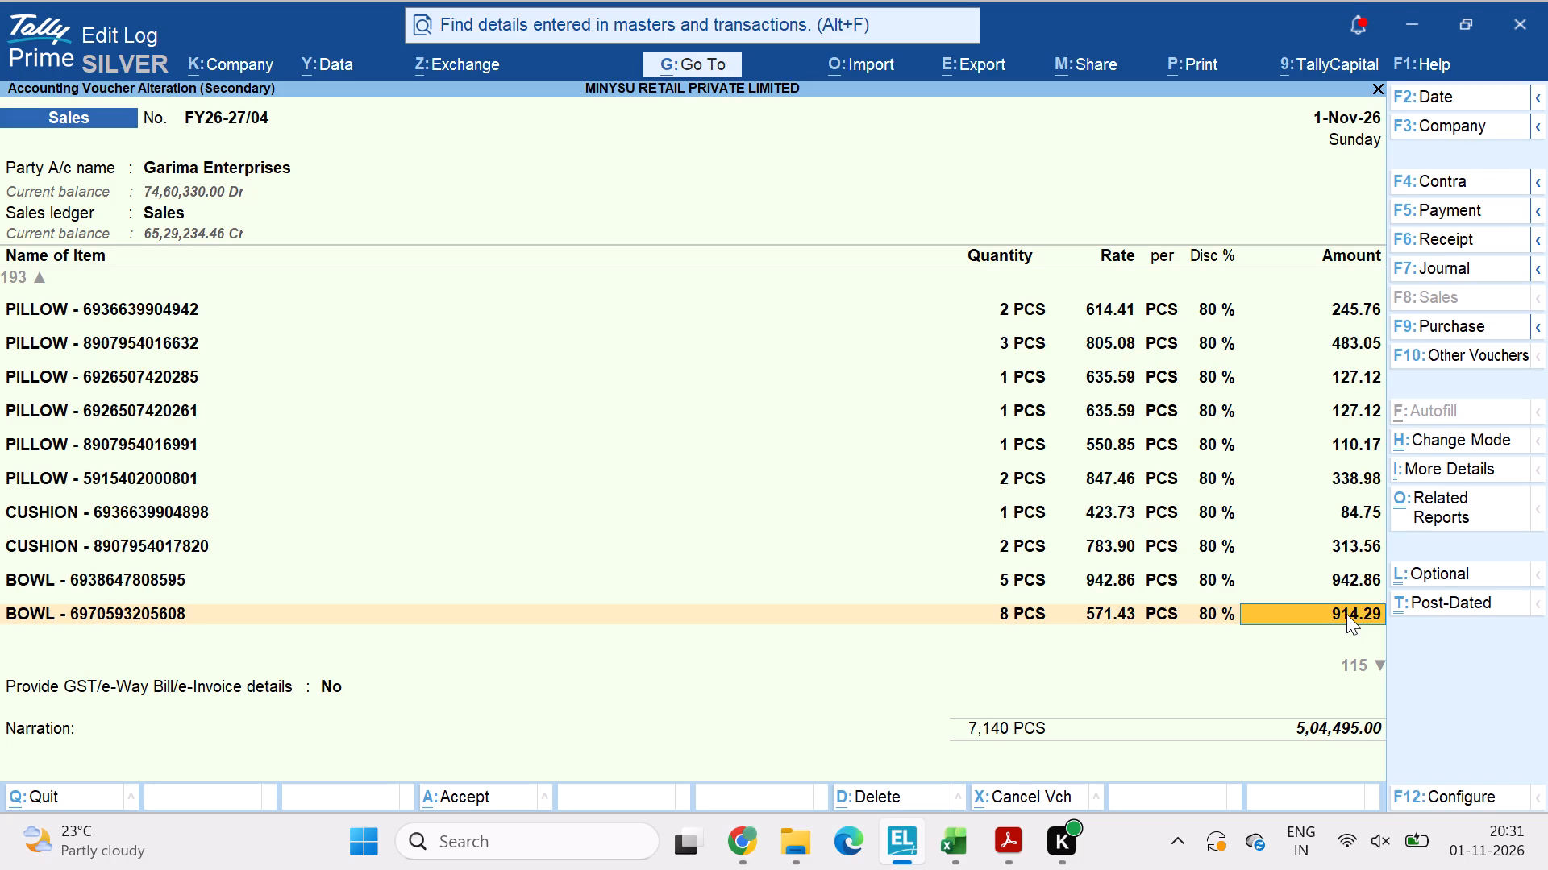
{"action": "key", "text": "Down"}
{"action": "key", "text": "Down"}
{"action": "key", "text": "Down"}
{"action": "key", "text": "Down"}
{"action": "key", "text": "Down"}
{"action": "key", "text": "Down"}
{"action": "key", "text": "Down"}
{"action": "key", "text": "Down"}
{"action": "key", "text": "Down"}
{"action": "key", "text": "Down"}
{"action": "key", "text": "Down"}
{"action": "key", "text": "Down"}
{"action": "key", "text": "Down"}
{"action": "key", "text": "Down"}
{"action": "key", "text": "Down"}
{"action": "key", "text": "Down"}
{"action": "key", "text": "Down"}
{"action": "key", "text": "Down"}
{"action": "key", "text": "Down"}
{"action": "key", "text": "Down"}
{"action": "key", "text": "Down"}
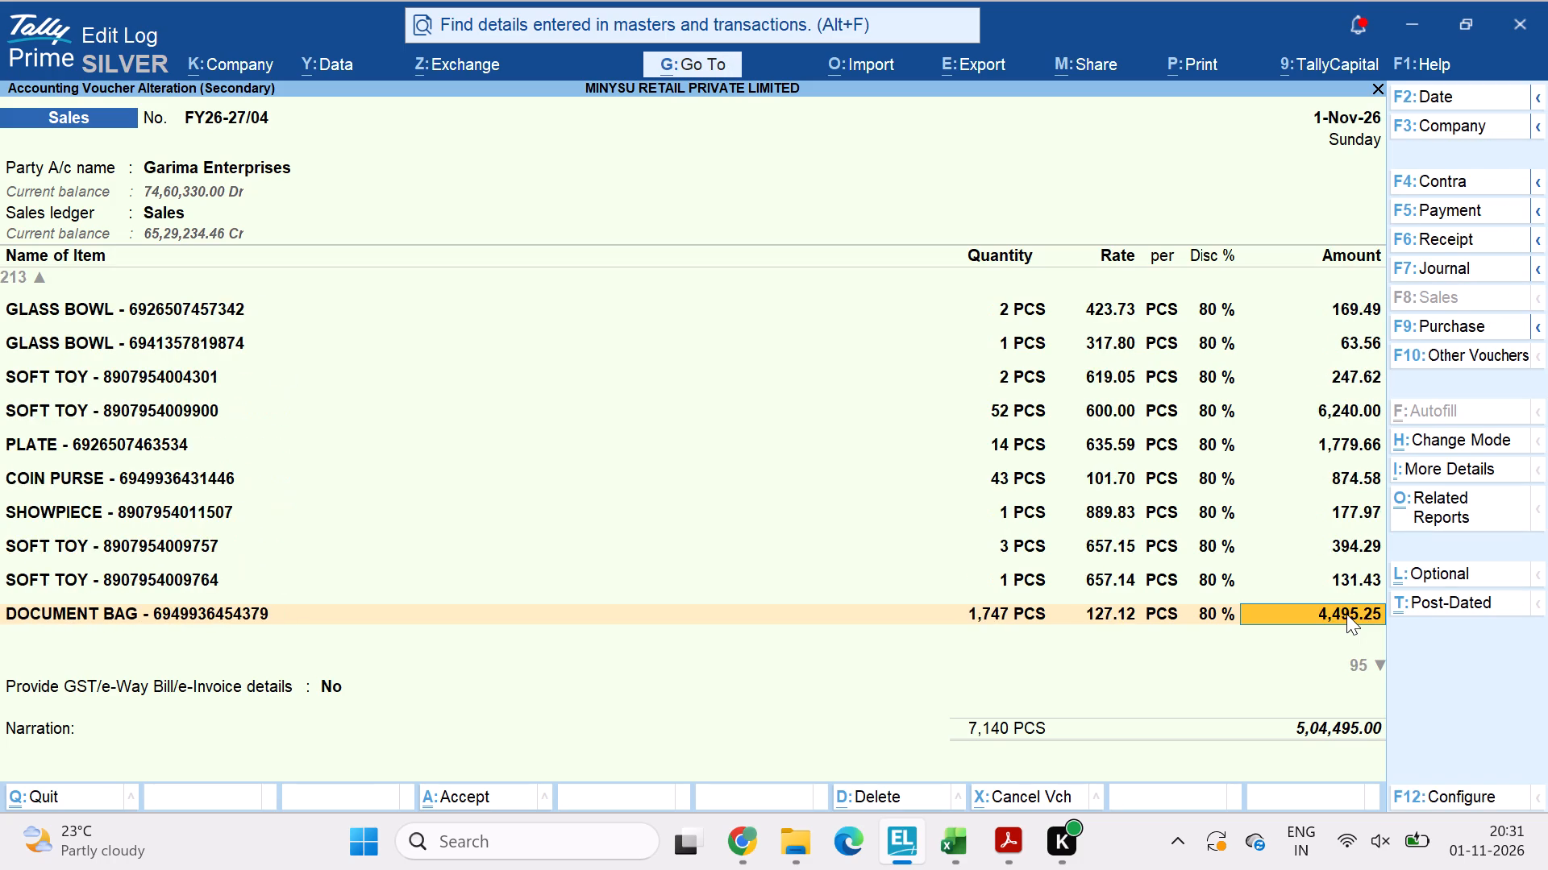
{"action": "key", "text": "Down"}
{"action": "key", "text": "Down"}
{"action": "key", "text": "Down"}
{"action": "key", "text": "Down"}
{"action": "key", "text": "Down"}
{"action": "key", "text": "Down"}
{"action": "key", "text": "Down"}
{"action": "key", "text": "Down"}
{"action": "key", "text": "Down"}
{"action": "key", "text": "Down"}
{"action": "key", "text": "Down"}
{"action": "key", "text": "Down"}
{"action": "key", "text": "Down"}
{"action": "key", "text": "Down"}
{"action": "key", "text": "Down"}
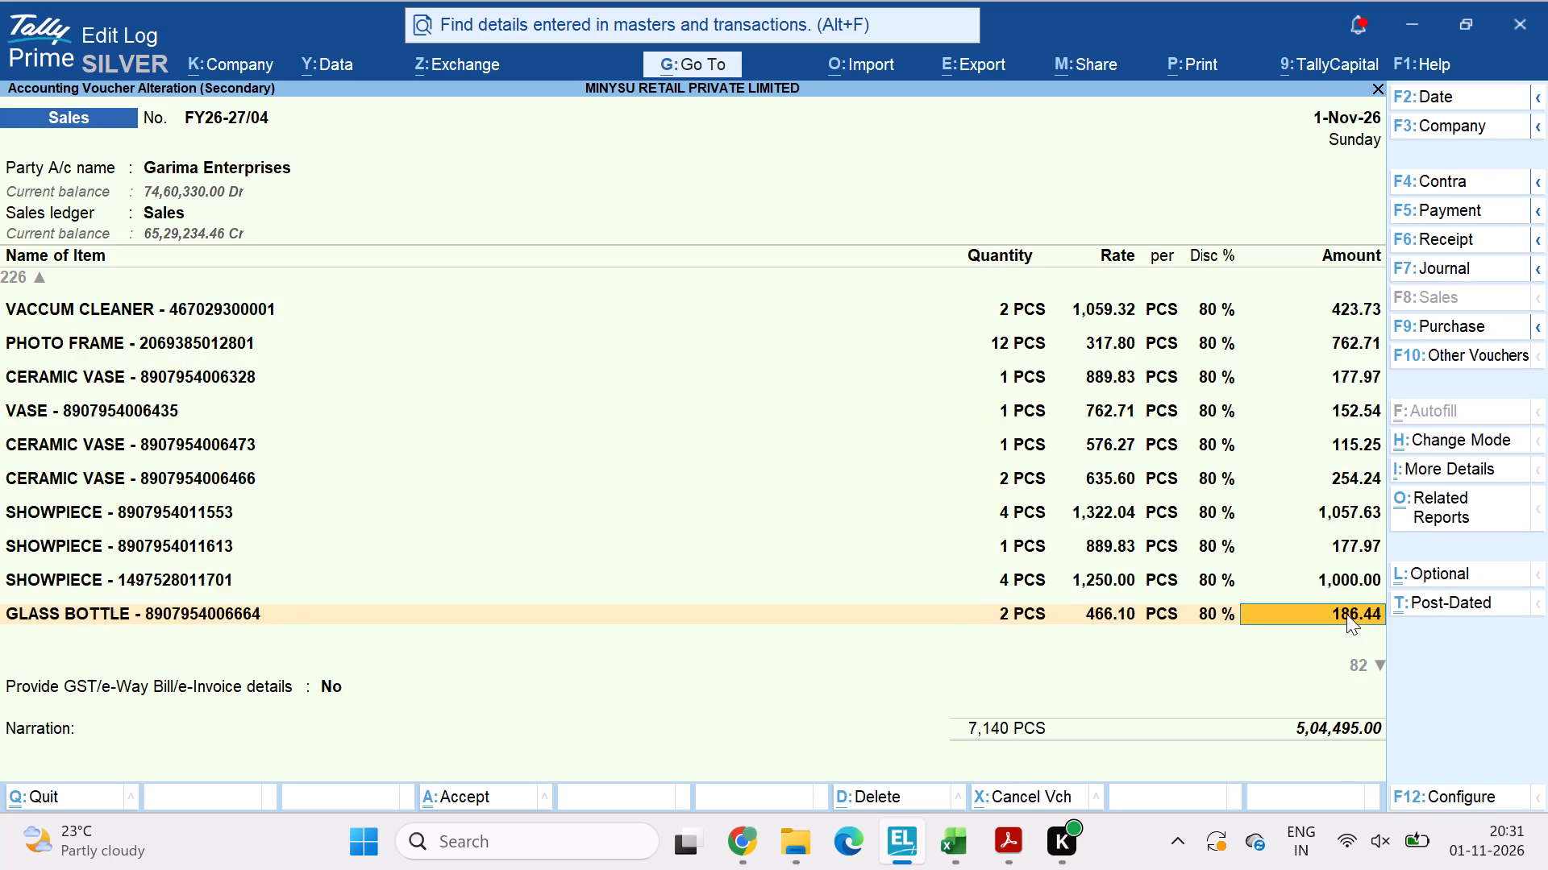
{"action": "key", "text": "Down"}
{"action": "key", "text": "Down"}
{"action": "key", "text": "Down"}
{"action": "key", "text": "Down"}
{"action": "key", "text": "Down"}
{"action": "key", "text": "Down"}
{"action": "key", "text": "Down"}
{"action": "key", "text": "Down"}
{"action": "key", "text": "Down"}
{"action": "key", "text": "Down"}
{"action": "key", "text": "Down"}
{"action": "key", "text": "Down"}
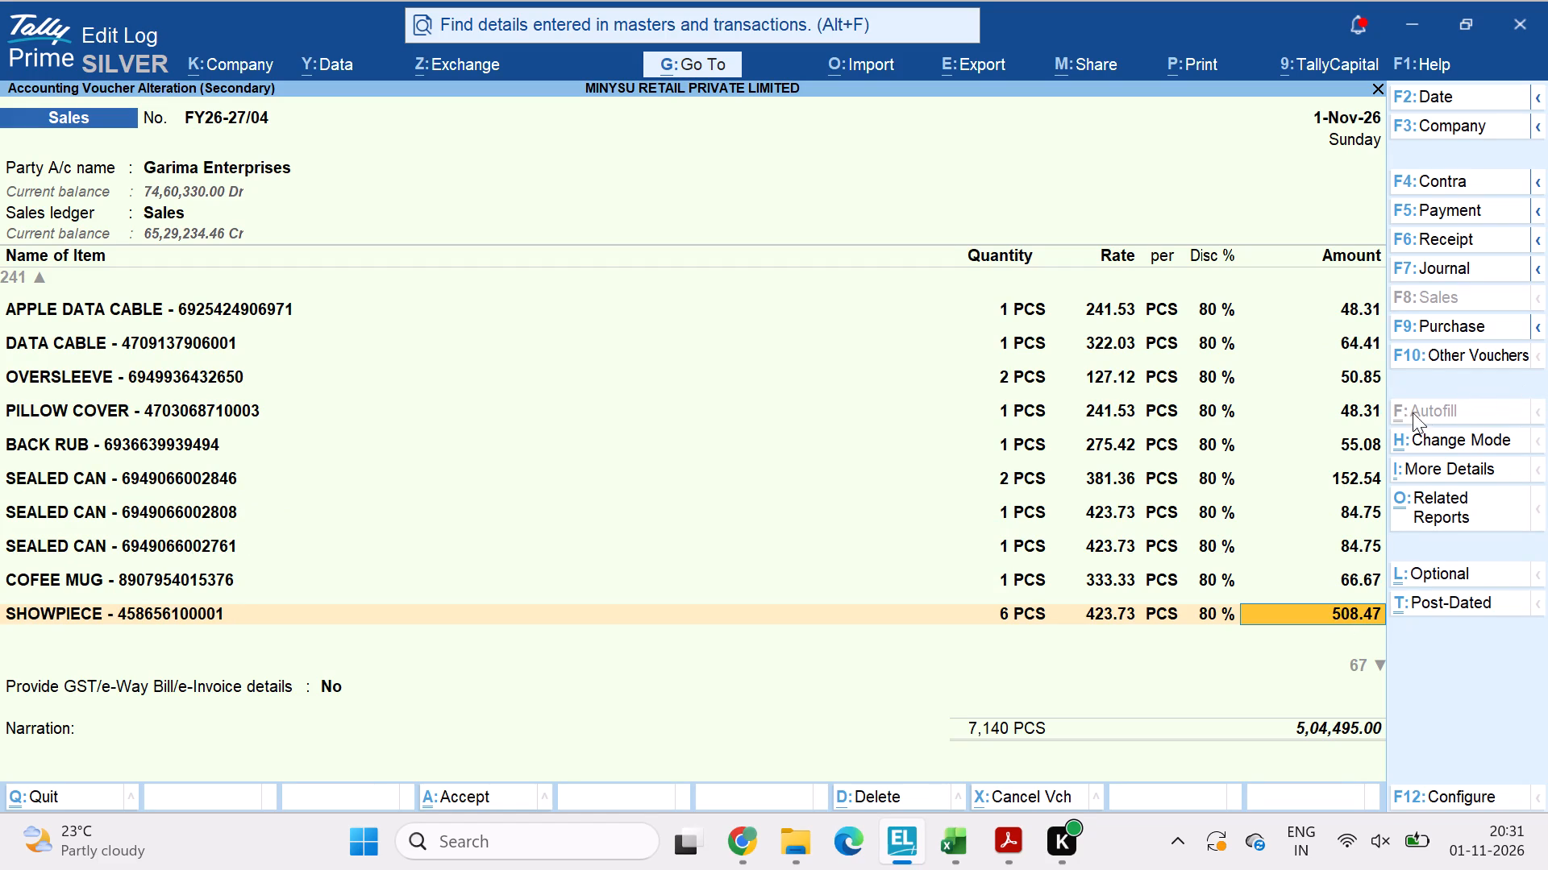
{"action": "left_click", "coordinate": [1372, 402]}
{"action": "key", "text": "Return"}
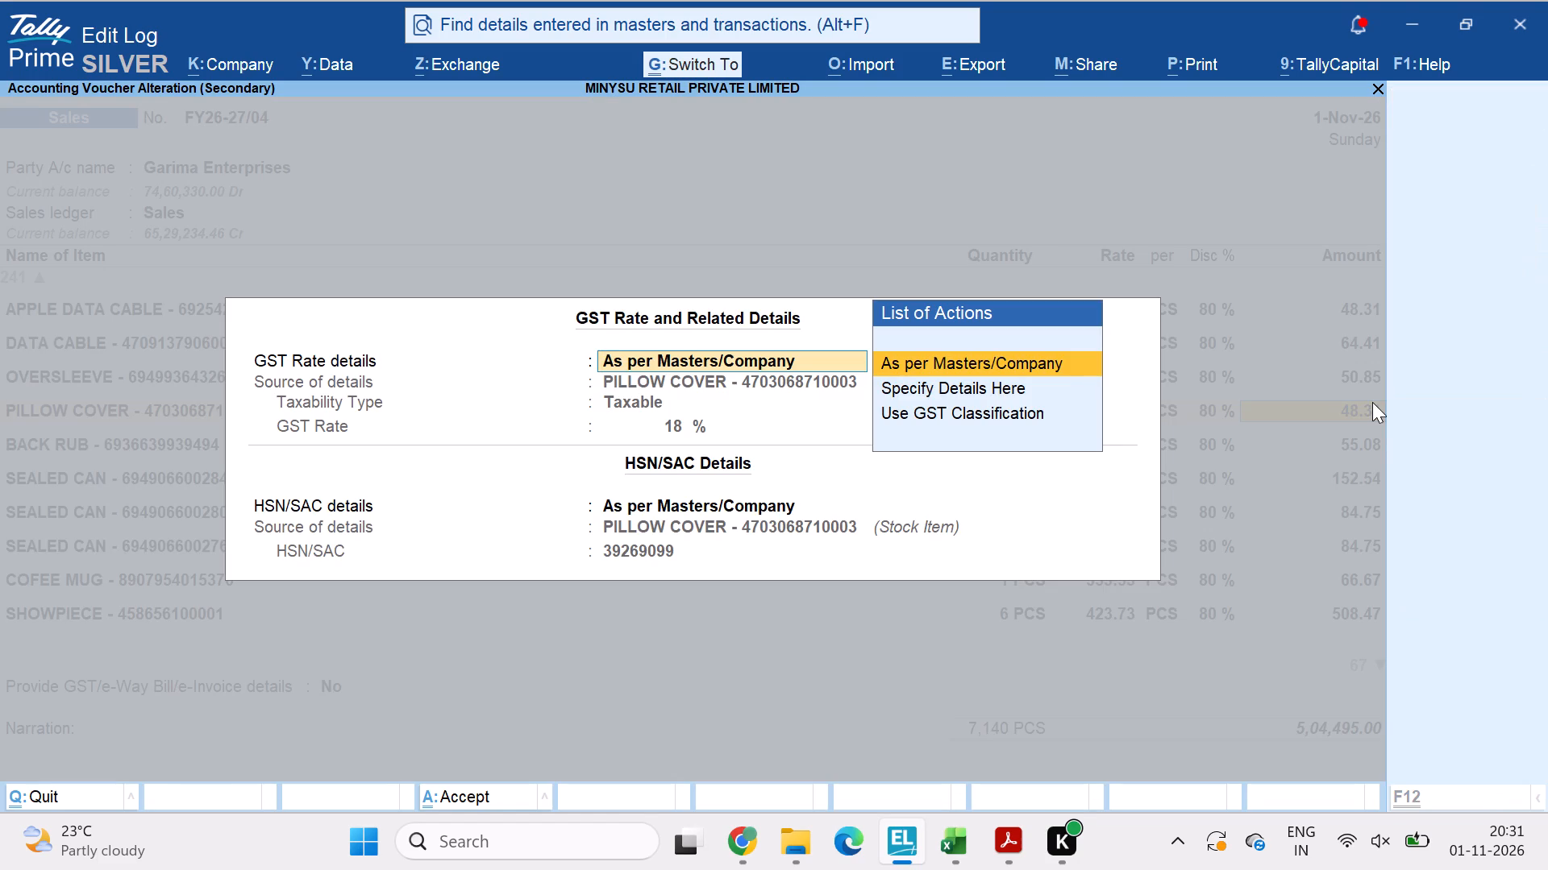
{"action": "key", "text": "ctrl+a"}
{"action": "key", "text": "Return"}
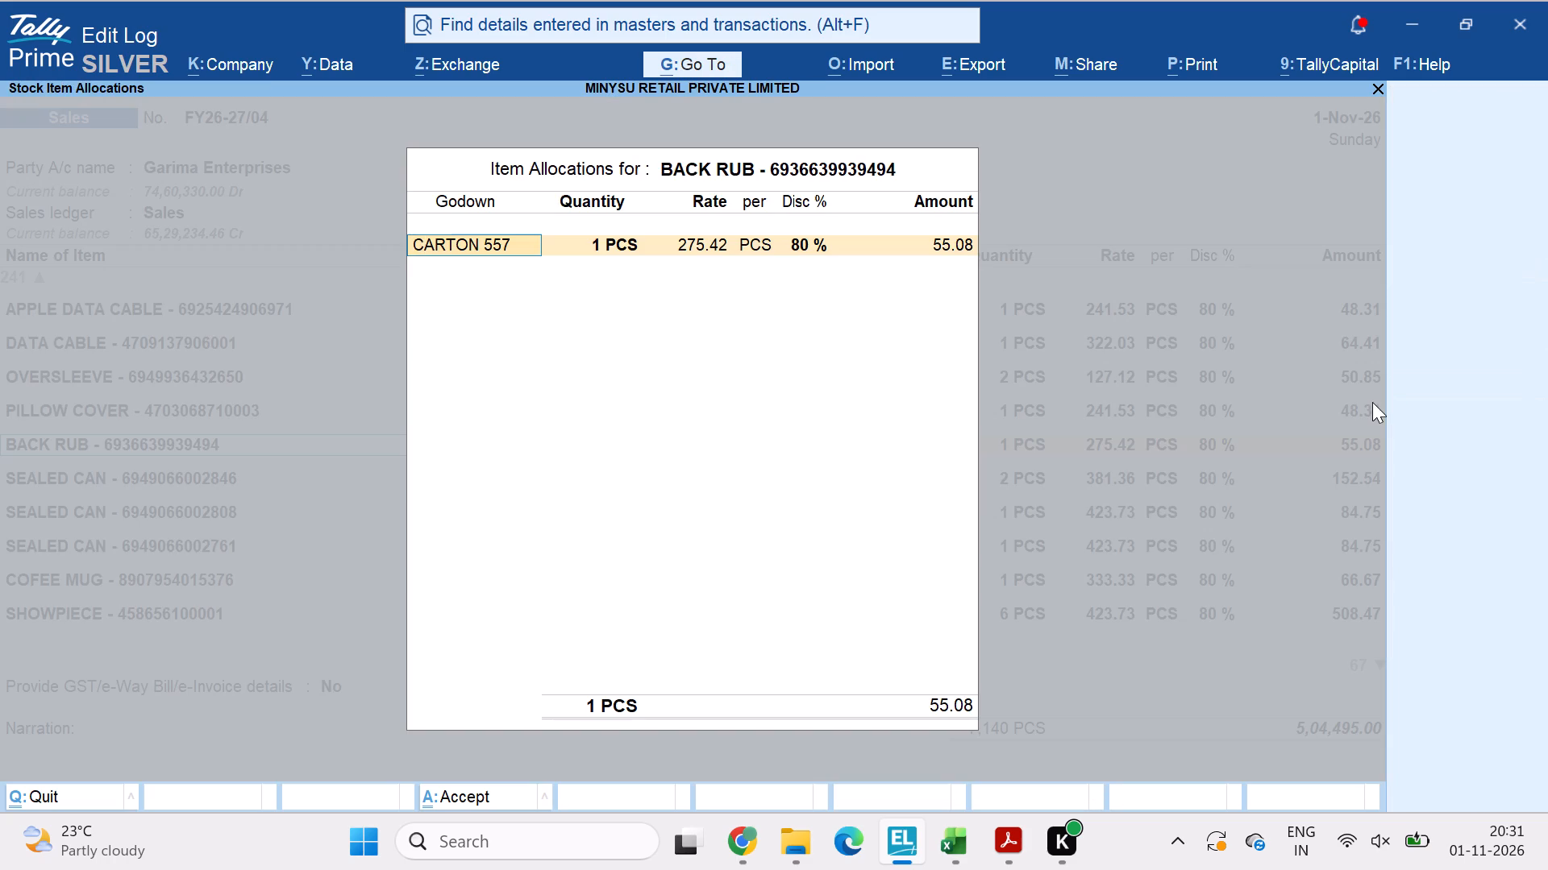
{"action": "key", "text": "ctrl+a"}
{"action": "key", "text": "Down"}
{"action": "key", "text": "Down"}
{"action": "key", "text": "Down"}
{"action": "key", "text": "Down"}
{"action": "key", "text": "Down"}
{"action": "key", "text": "Down"}
{"action": "key", "text": "Down"}
{"action": "key", "text": "Down"}
{"action": "key", "text": "Down"}
{"action": "key", "text": "Down"}
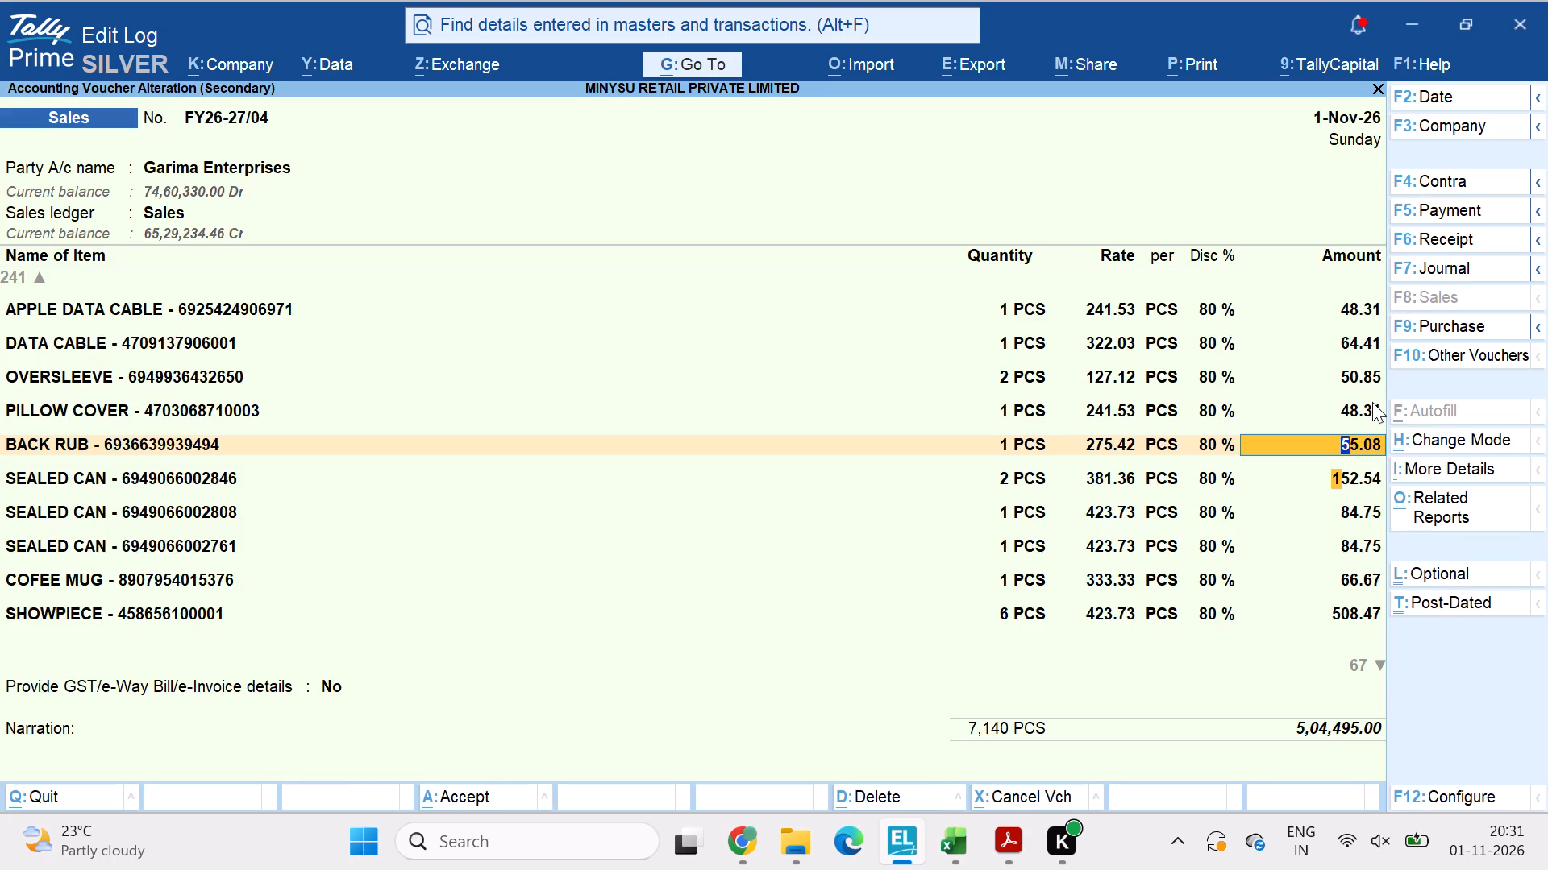
{"action": "key", "text": "Down"}
{"action": "key", "text": "Down"}
{"action": "key", "text": "Down"}
{"action": "key", "text": "Down"}
{"action": "key", "text": "Down"}
{"action": "key", "text": "Down"}
{"action": "key", "text": "Down"}
{"action": "key", "text": "Down"}
{"action": "key", "text": "Down"}
{"action": "key", "text": "Down"}
{"action": "key", "text": "Down"}
{"action": "key", "text": "Down"}
{"action": "key", "text": "Down"}
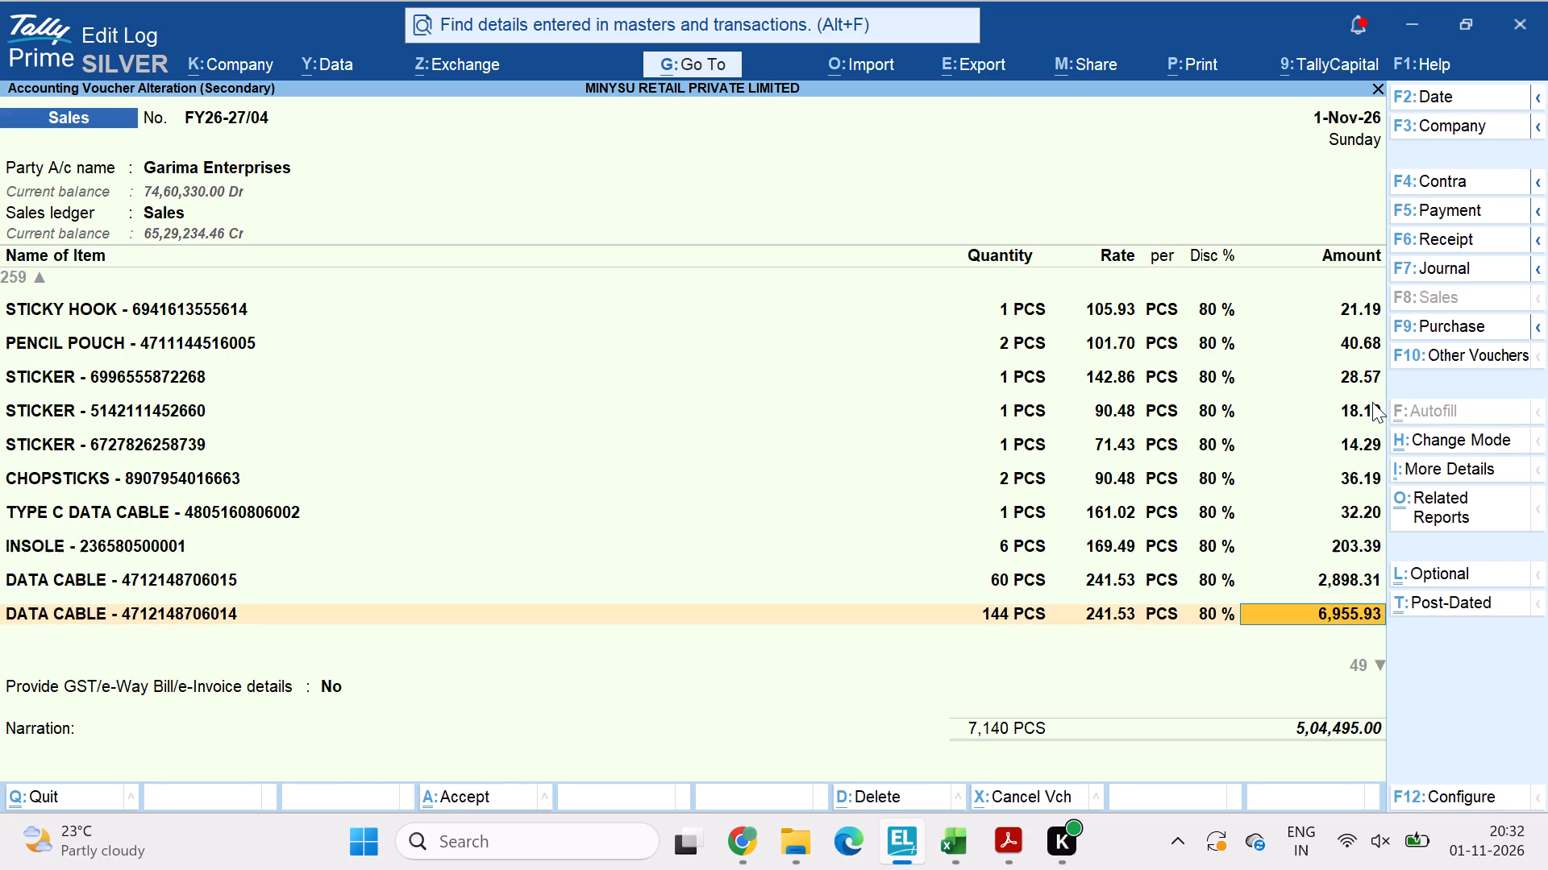
{"action": "key", "text": "Down"}
{"action": "key", "text": "Down"}
{"action": "key", "text": "Down"}
{"action": "key", "text": "Down"}
{"action": "key", "text": "Down"}
{"action": "key", "text": "Down"}
{"action": "key", "text": "Down"}
{"action": "key", "text": "Down"}
{"action": "key", "text": "Down"}
{"action": "key", "text": "Down"}
{"action": "key", "text": "Down"}
{"action": "key", "text": "Down"}
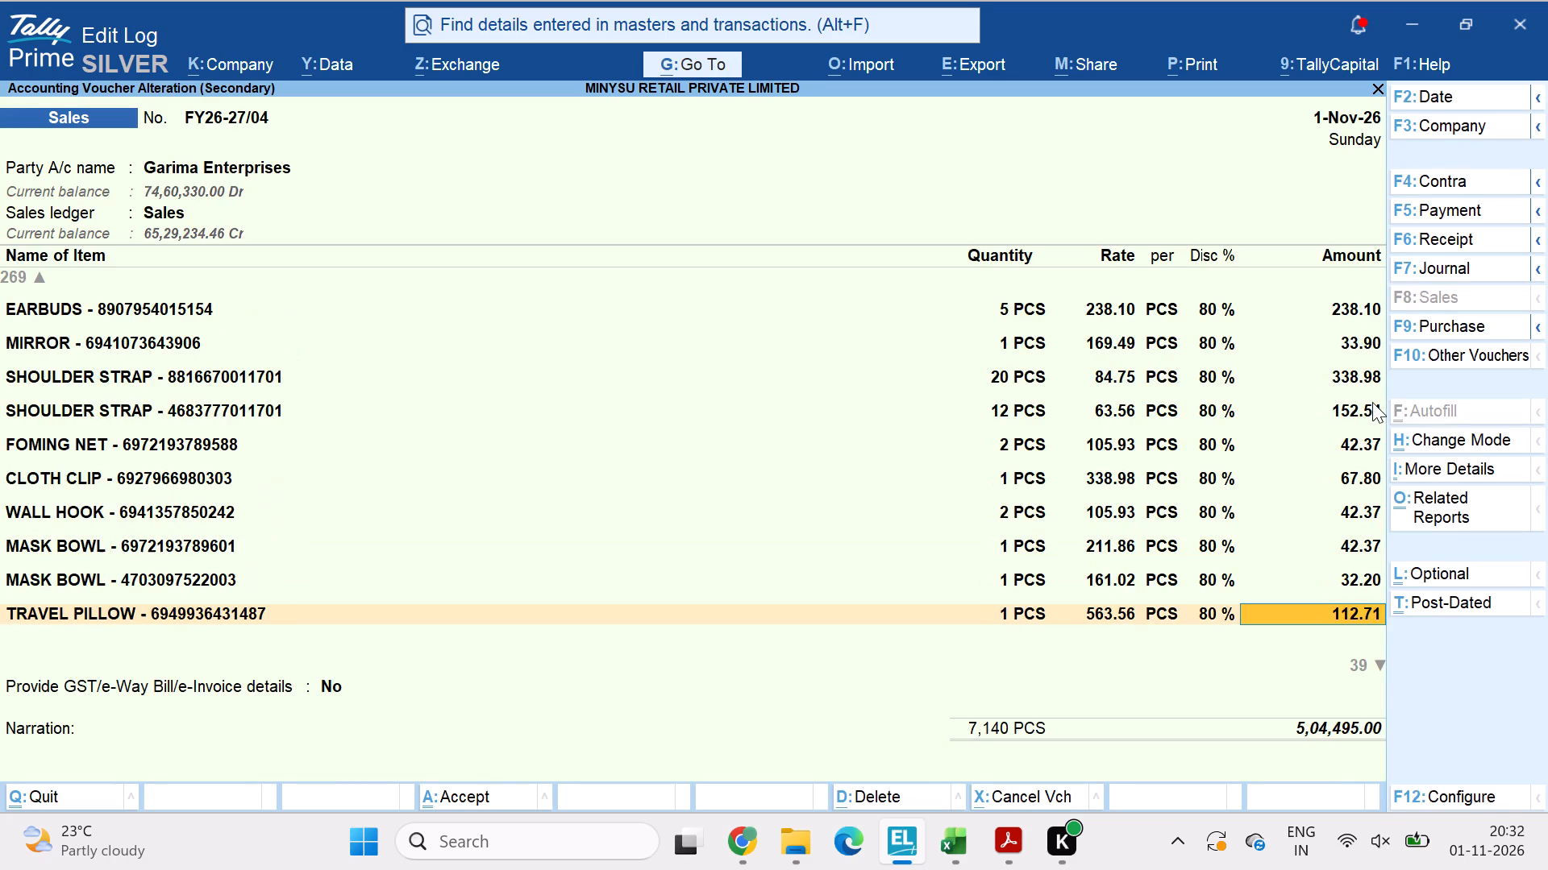
{"action": "key", "text": "Up"}
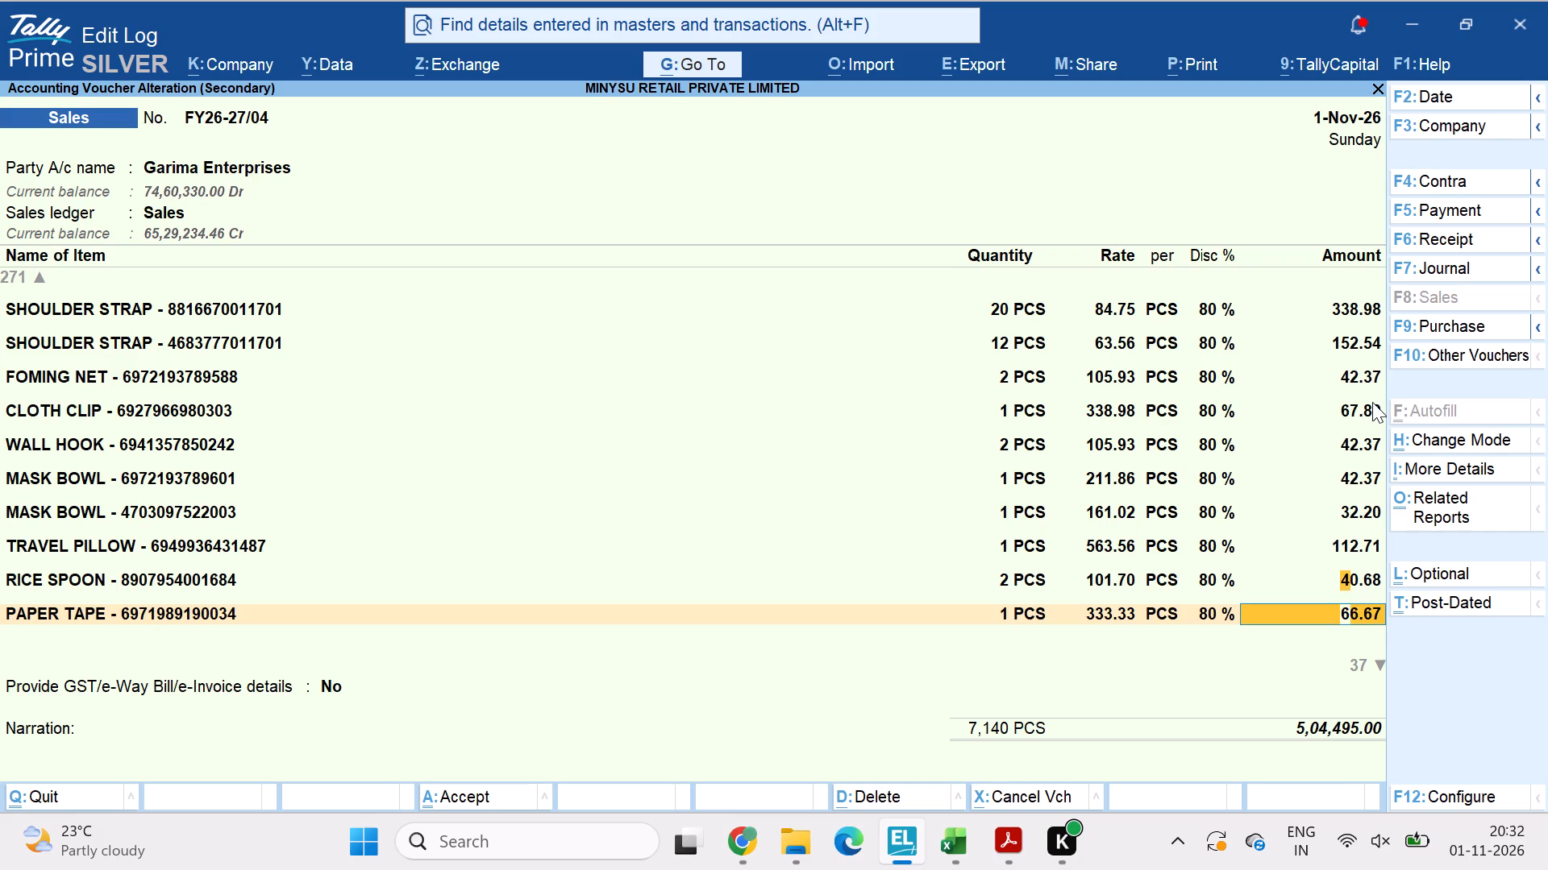
{"action": "left_click", "coordinate": [1363, 541]}
{"action": "key", "text": "Return"}
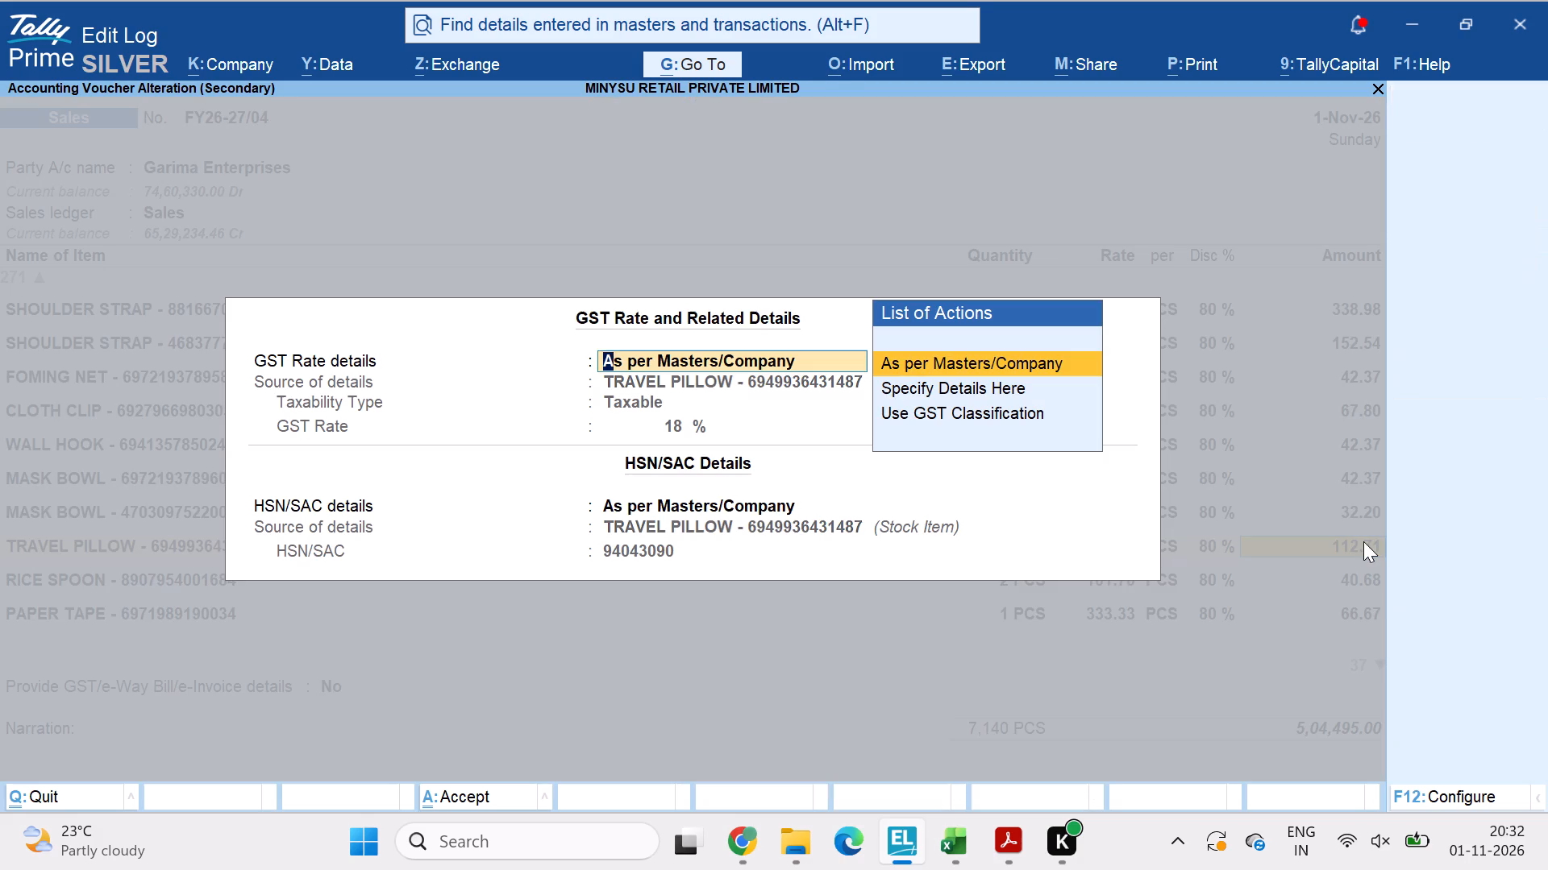
{"action": "key", "text": "Return"}
{"action": "key", "text": "Down"}
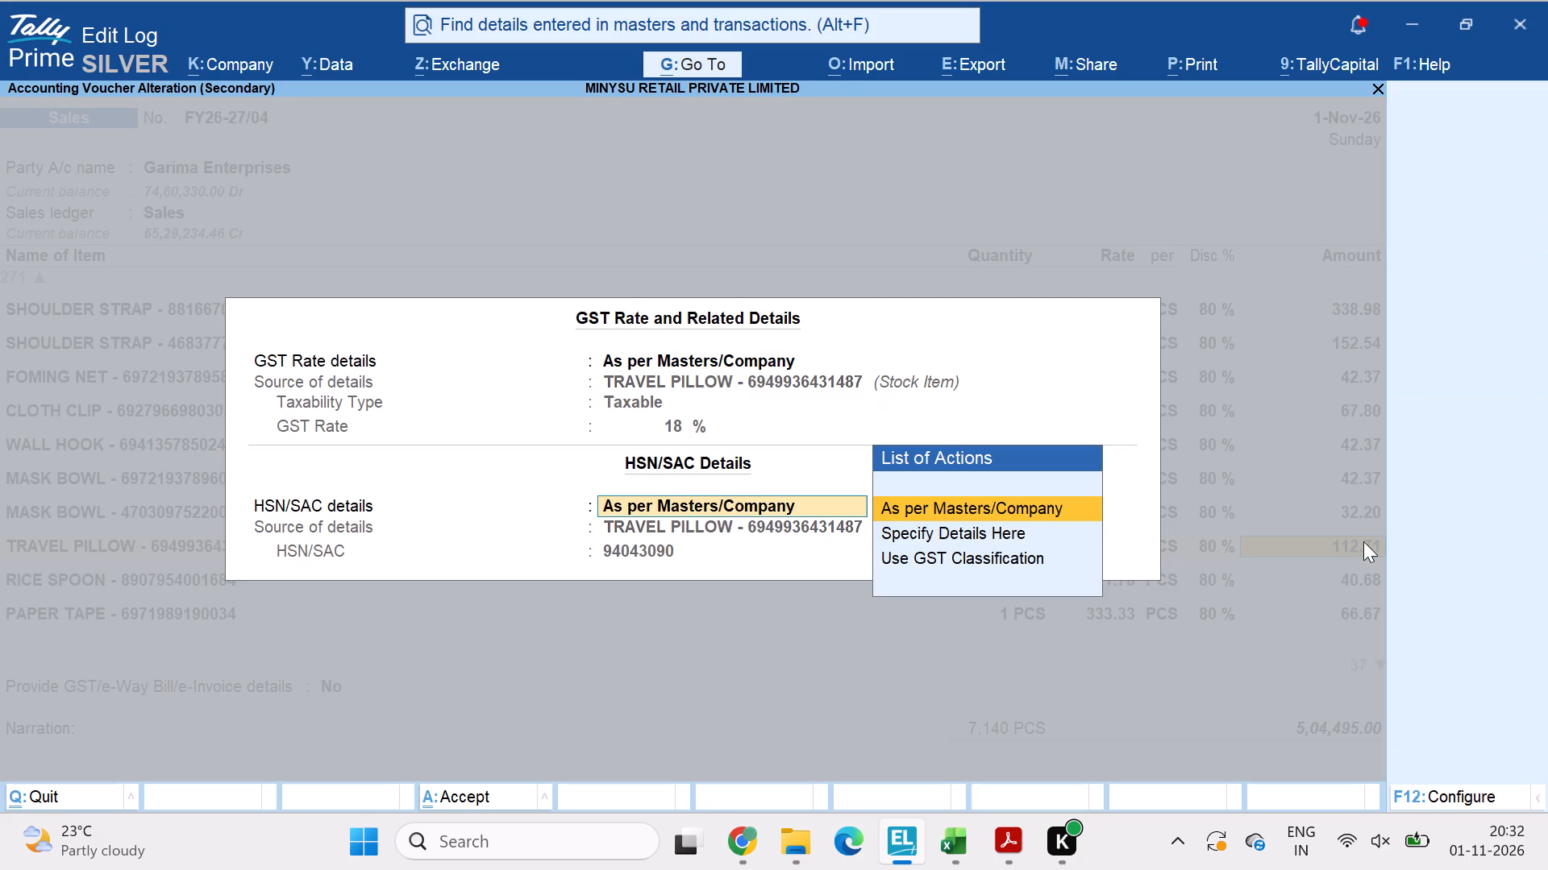
{"action": "key", "text": "Return"}
{"action": "key", "text": "ctrl+v"}
{"action": "key", "text": "Return"}
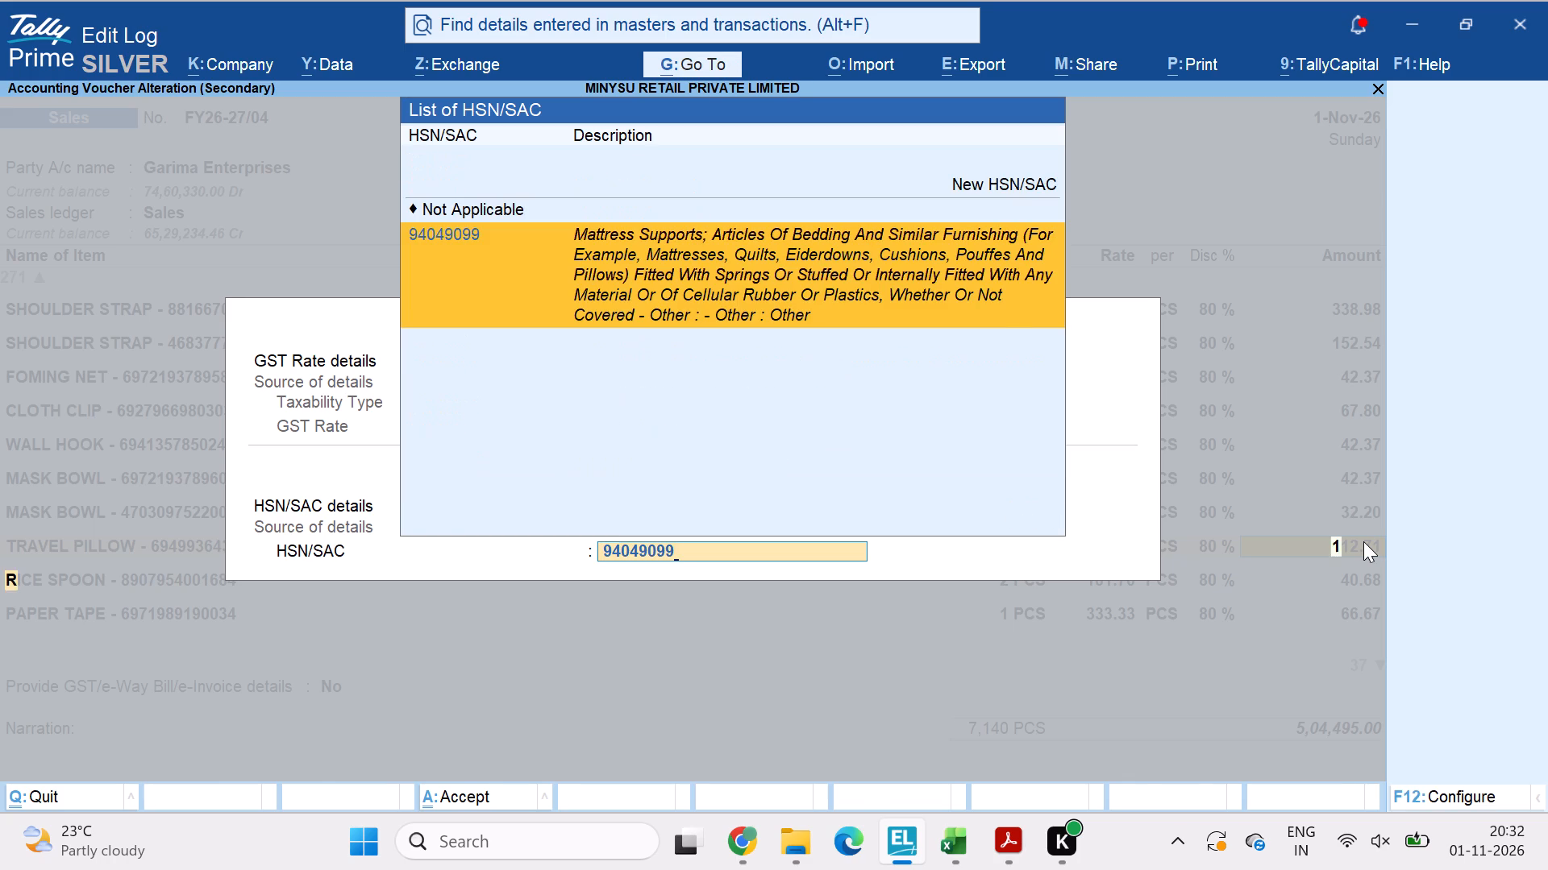
{"action": "key", "text": "Return"}
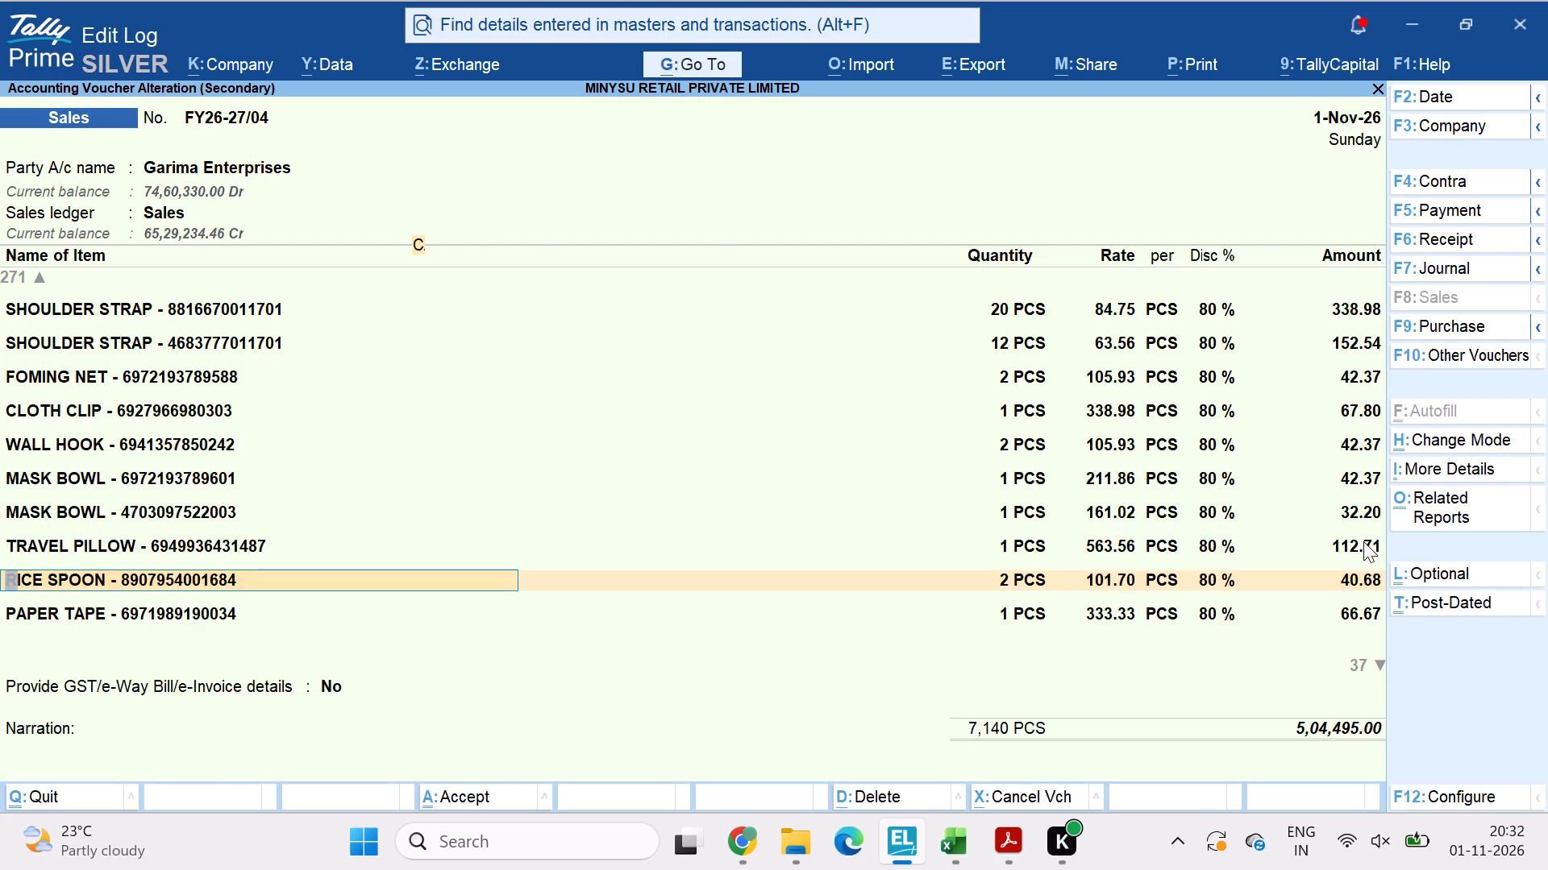
{"action": "key", "text": "ctrl+a"}
{"action": "key", "text": "Down"}
{"action": "key", "text": "Down"}
{"action": "key", "text": "Down"}
{"action": "key", "text": "Down"}
{"action": "key", "text": "Down"}
{"action": "key", "text": "Down"}
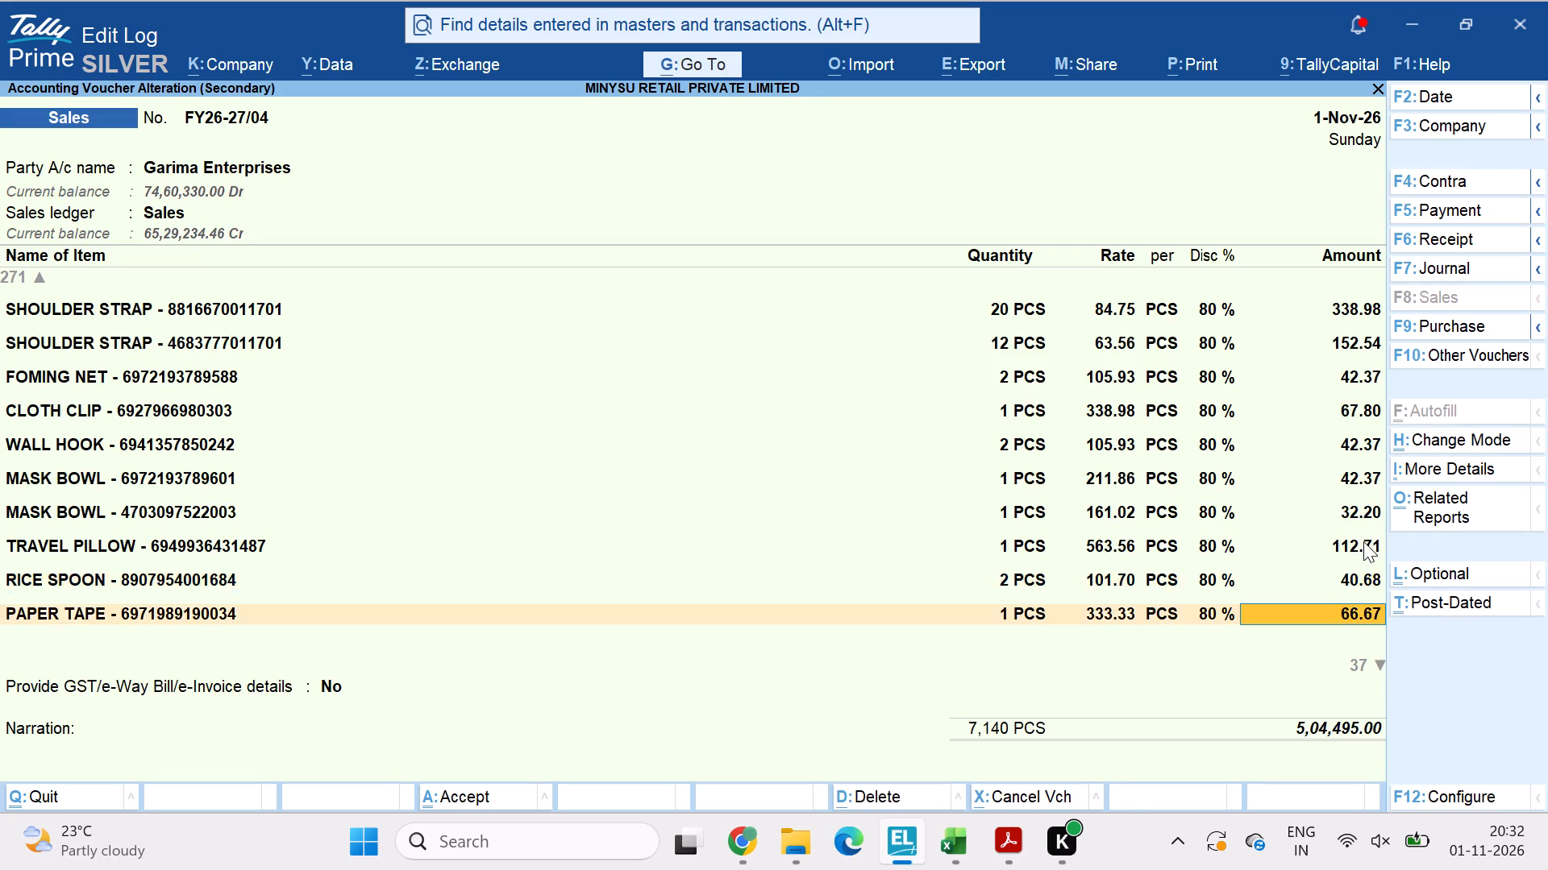
{"action": "key", "text": "Down"}
{"action": "key", "text": "Down"}
{"action": "key", "text": "Down"}
{"action": "key", "text": "Down"}
{"action": "key", "text": "Down"}
{"action": "key", "text": "Down"}
{"action": "key", "text": "Down"}
{"action": "key", "text": "Down"}
{"action": "key", "text": "Down"}
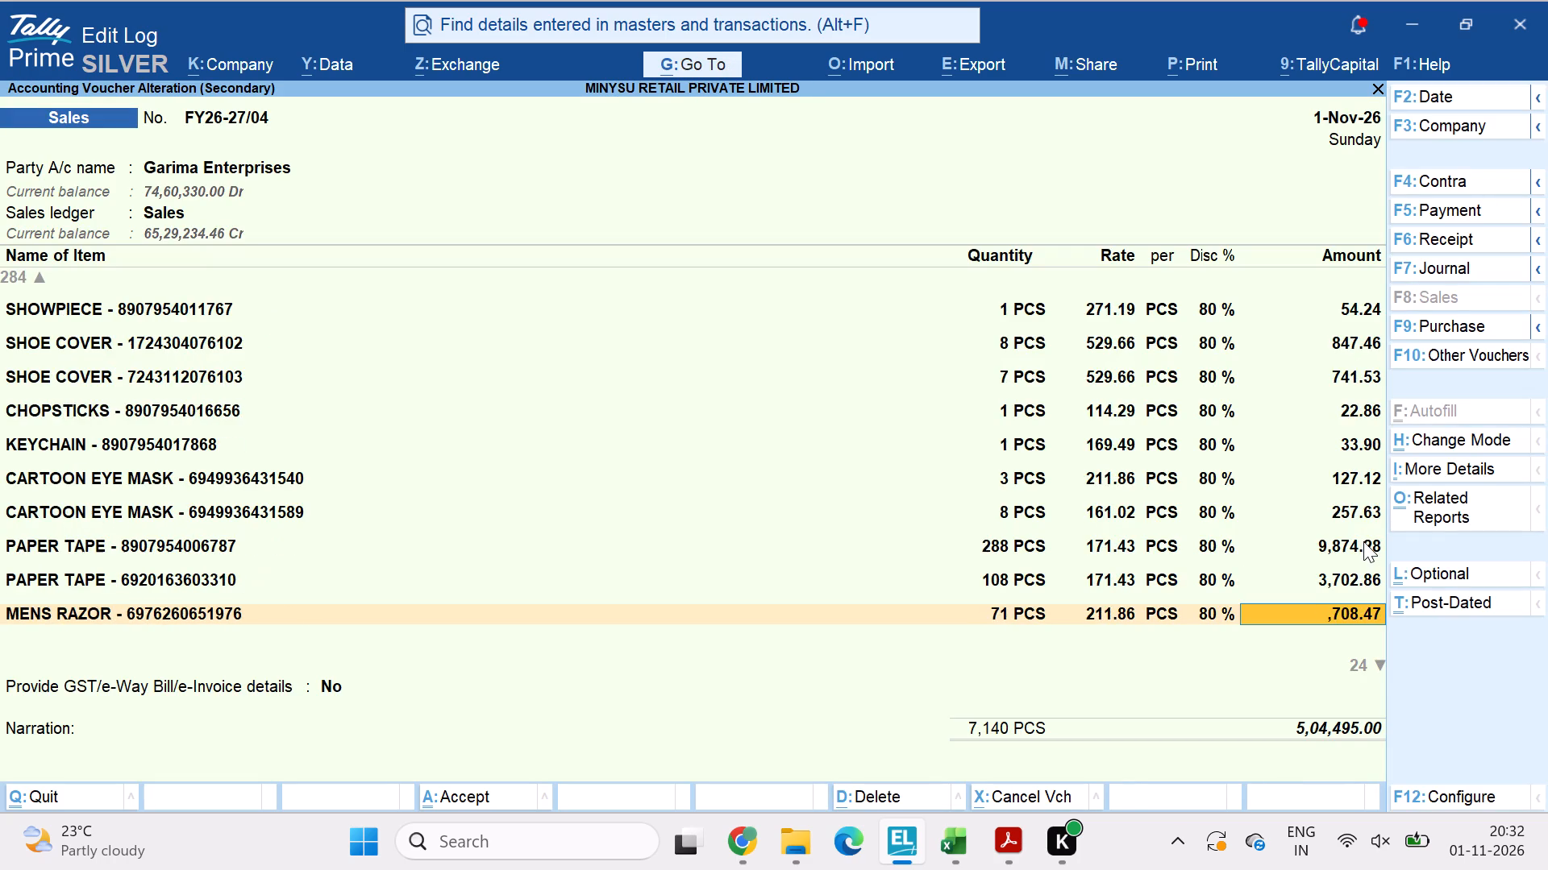
{"action": "key", "text": "Down"}
{"action": "key", "text": "Down"}
{"action": "key", "text": "Down"}
{"action": "key", "text": "Down"}
{"action": "key", "text": "Down"}
{"action": "key", "text": "Down"}
{"action": "key", "text": "Down"}
{"action": "key", "text": "Down"}
{"action": "key", "text": "Down"}
{"action": "key", "text": "Down"}
{"action": "key", "text": "Down"}
{"action": "key", "text": "Down"}
{"action": "key", "text": "Down"}
{"action": "key", "text": "Down"}
{"action": "key", "text": "Down"}
{"action": "key", "text": "Down"}
{"action": "key", "text": "Down"}
{"action": "key", "text": "Down"}
{"action": "key", "text": "Down"}
{"action": "key", "text": "Down"}
{"action": "key", "text": "Down"}
{"action": "key", "text": "Down"}
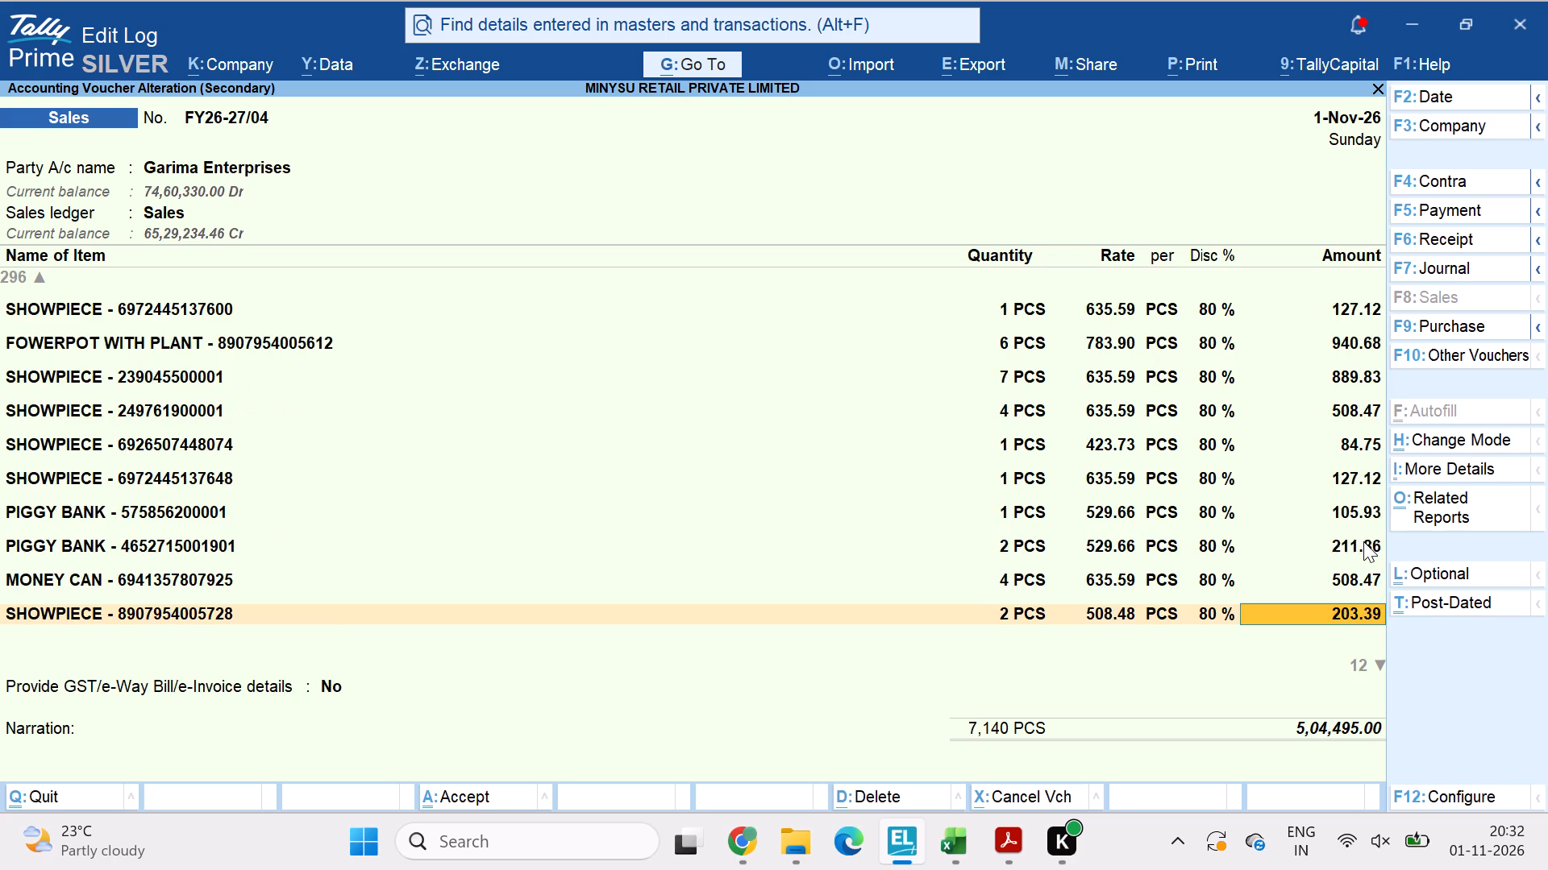
{"action": "key", "text": "Down"}
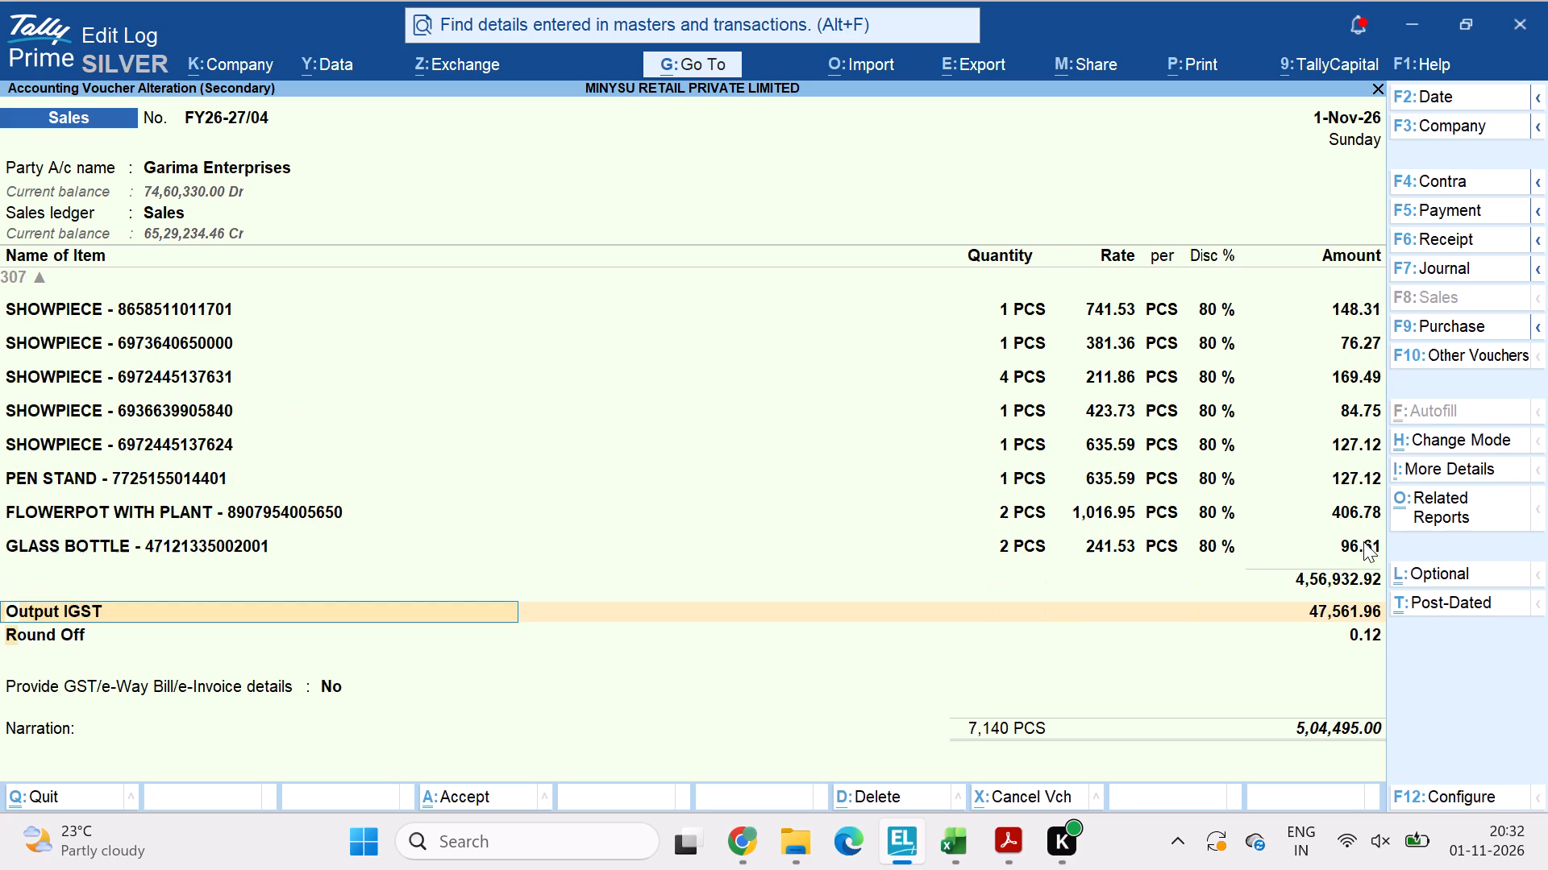
Set Provide GST/e-Way Bill/e-Invoice details to Yes and accept the e-Way Bill and e-Invoice details as they stand.
{"action": "key", "text": "Return"}
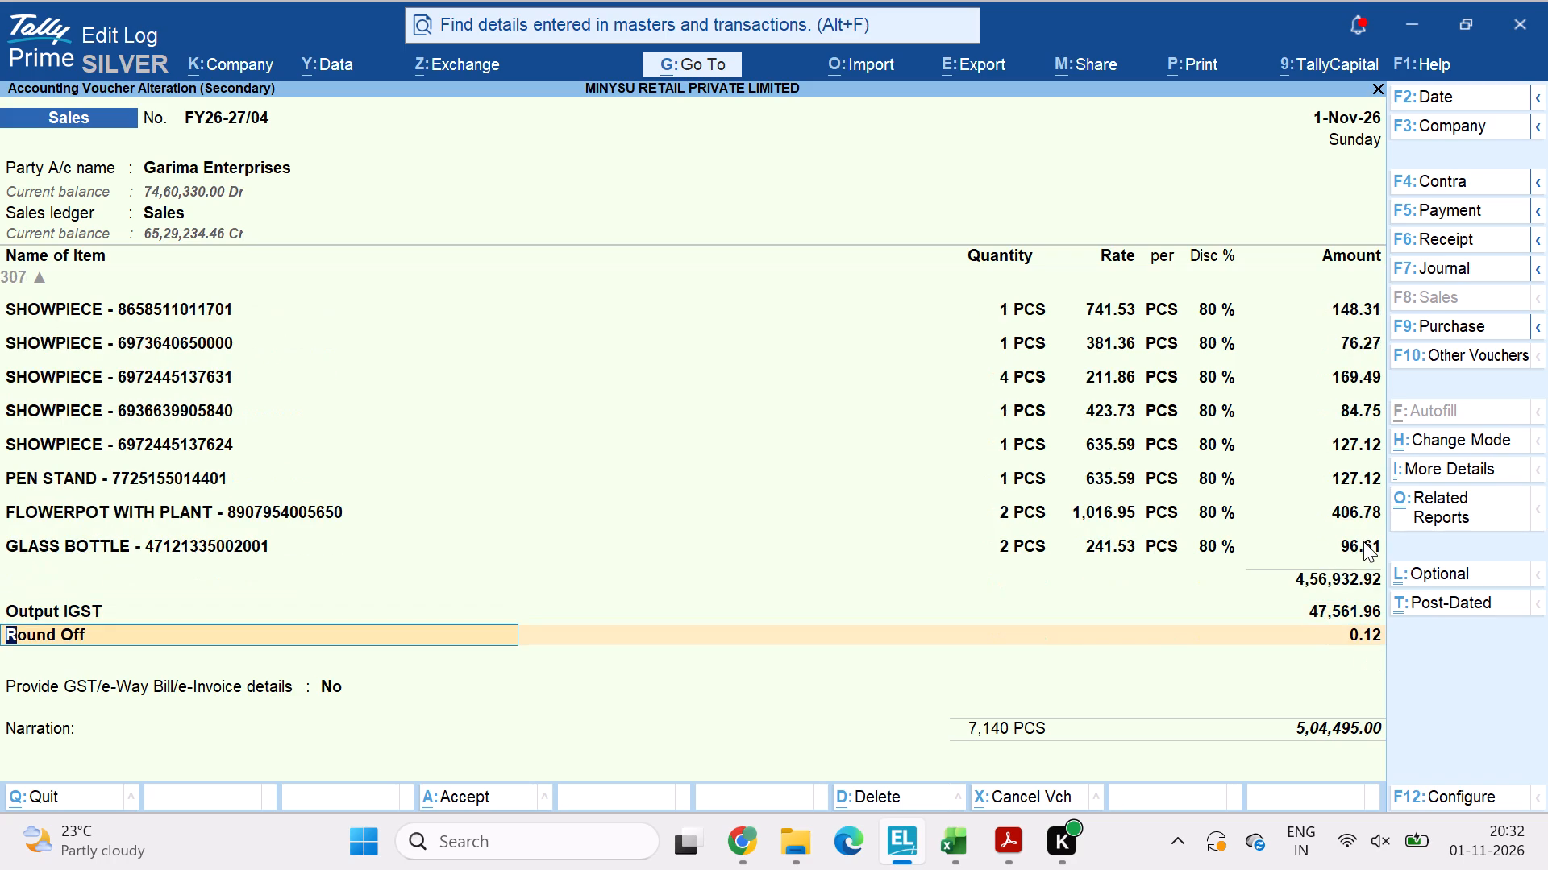
{"action": "key", "text": "Return"}
{"action": "key", "text": "Return"}
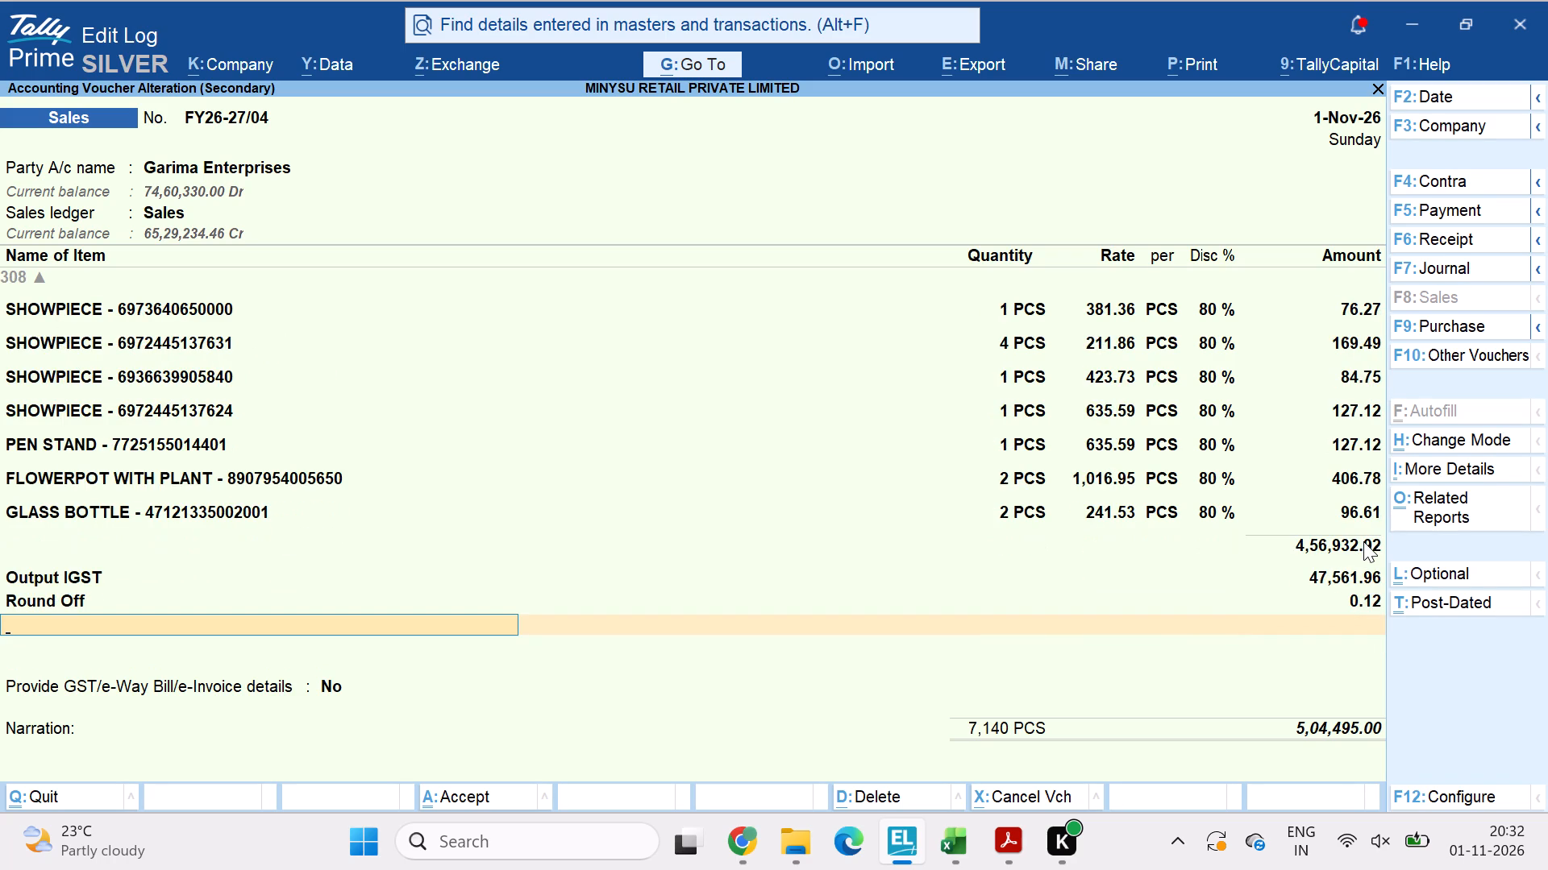
{"action": "key", "text": "Down"}
{"action": "key", "text": "Return"}
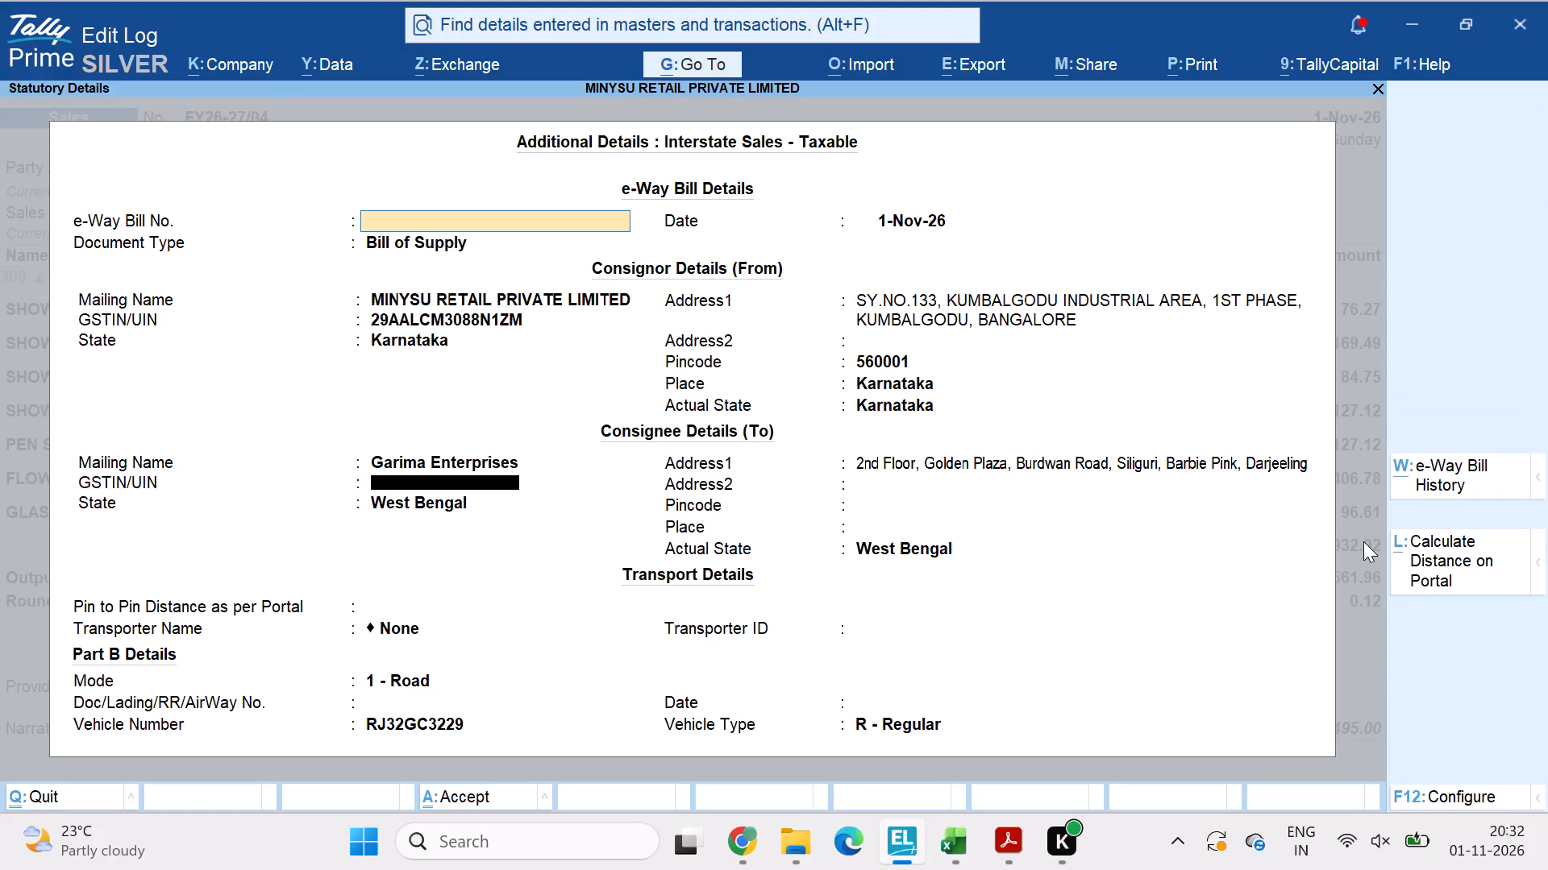
{"action": "key", "text": "ctrl+a"}
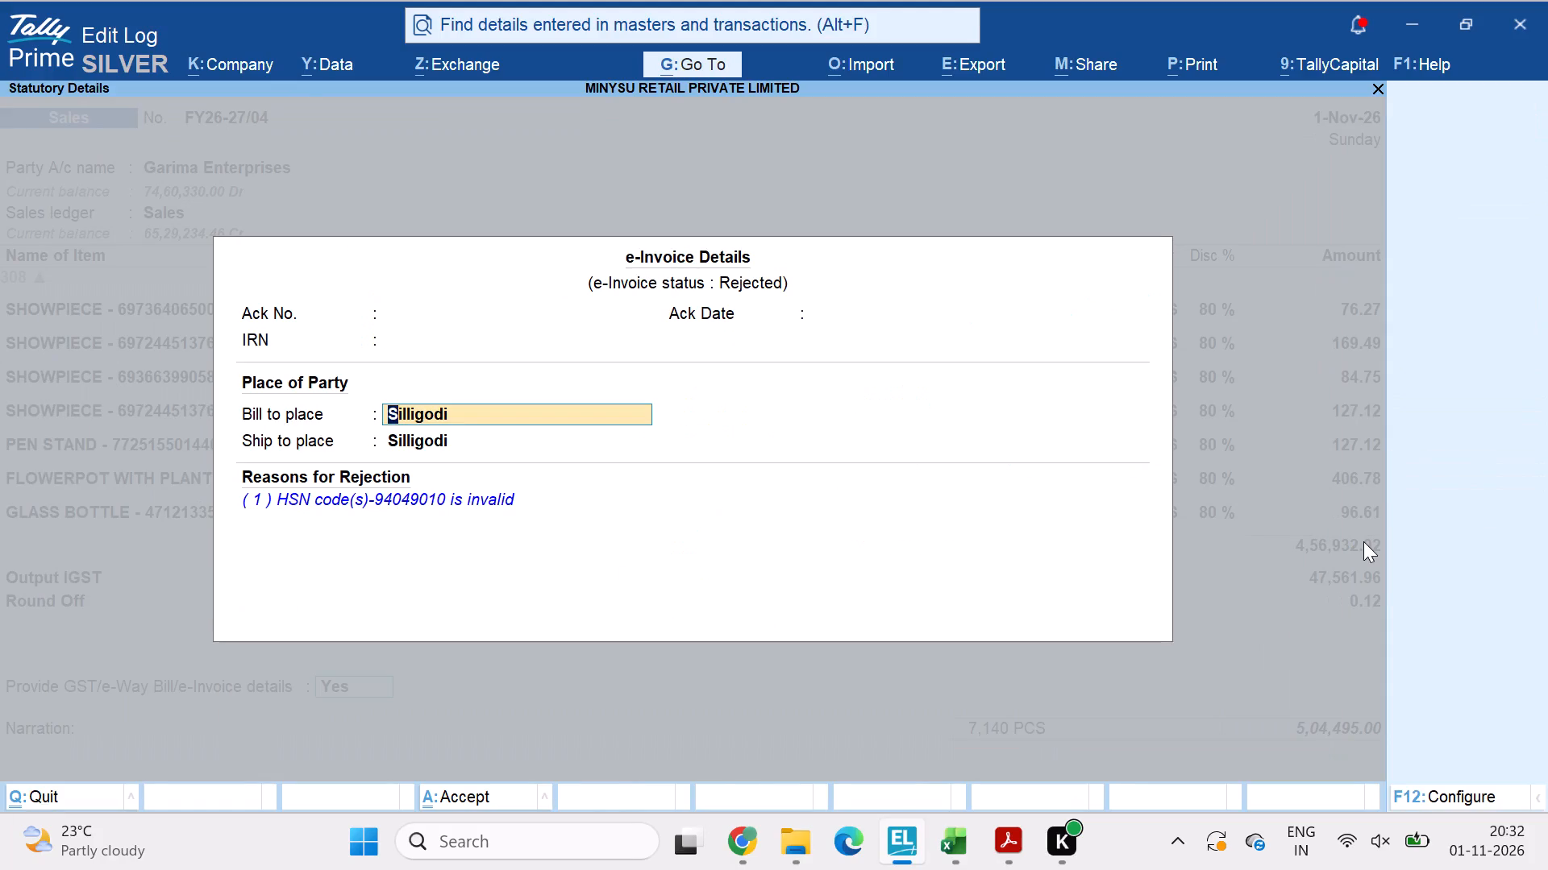
{"action": "key", "text": "ctrl+a"}
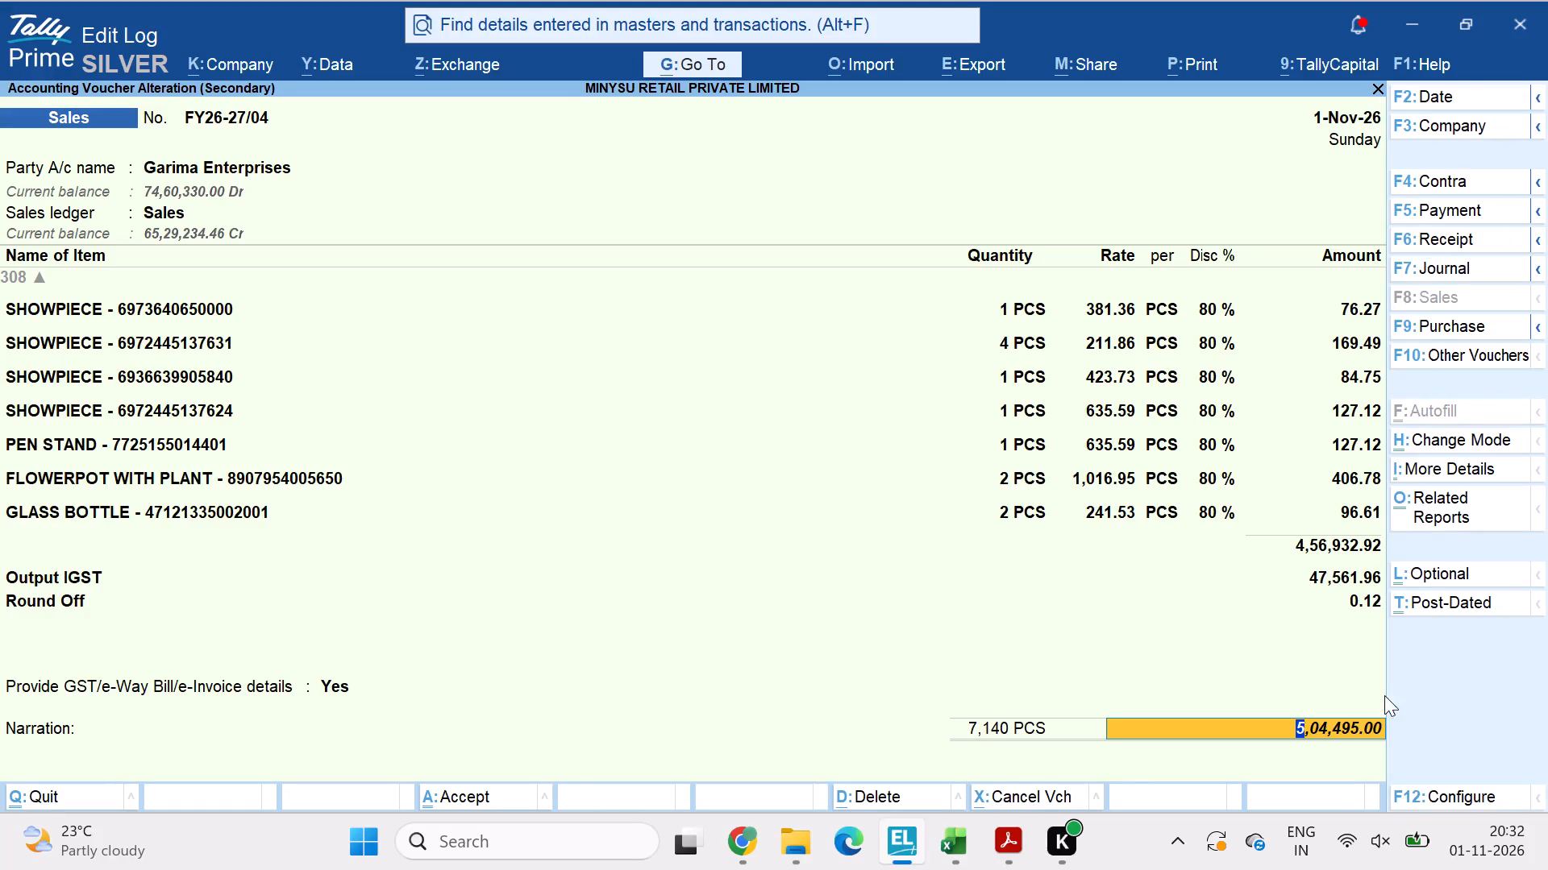
Save sales voucher FY26-27/04, choosing Override to accept the modified GST and HSN/SAC details as is.
{"action": "key", "text": "ctrl+a"}
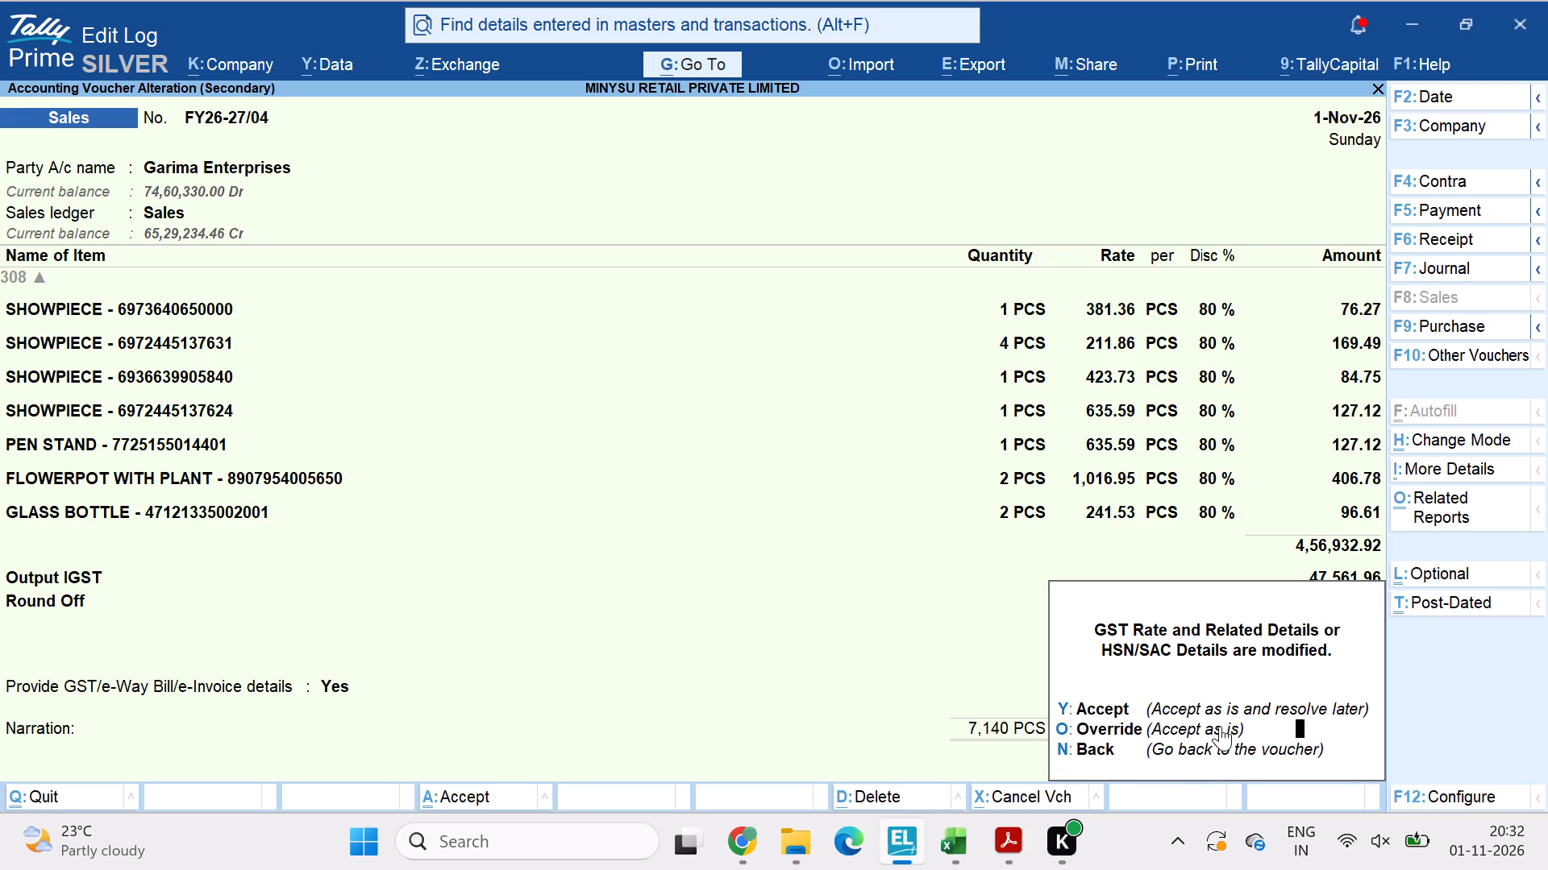
{"action": "left_click", "coordinate": [1209, 722]}
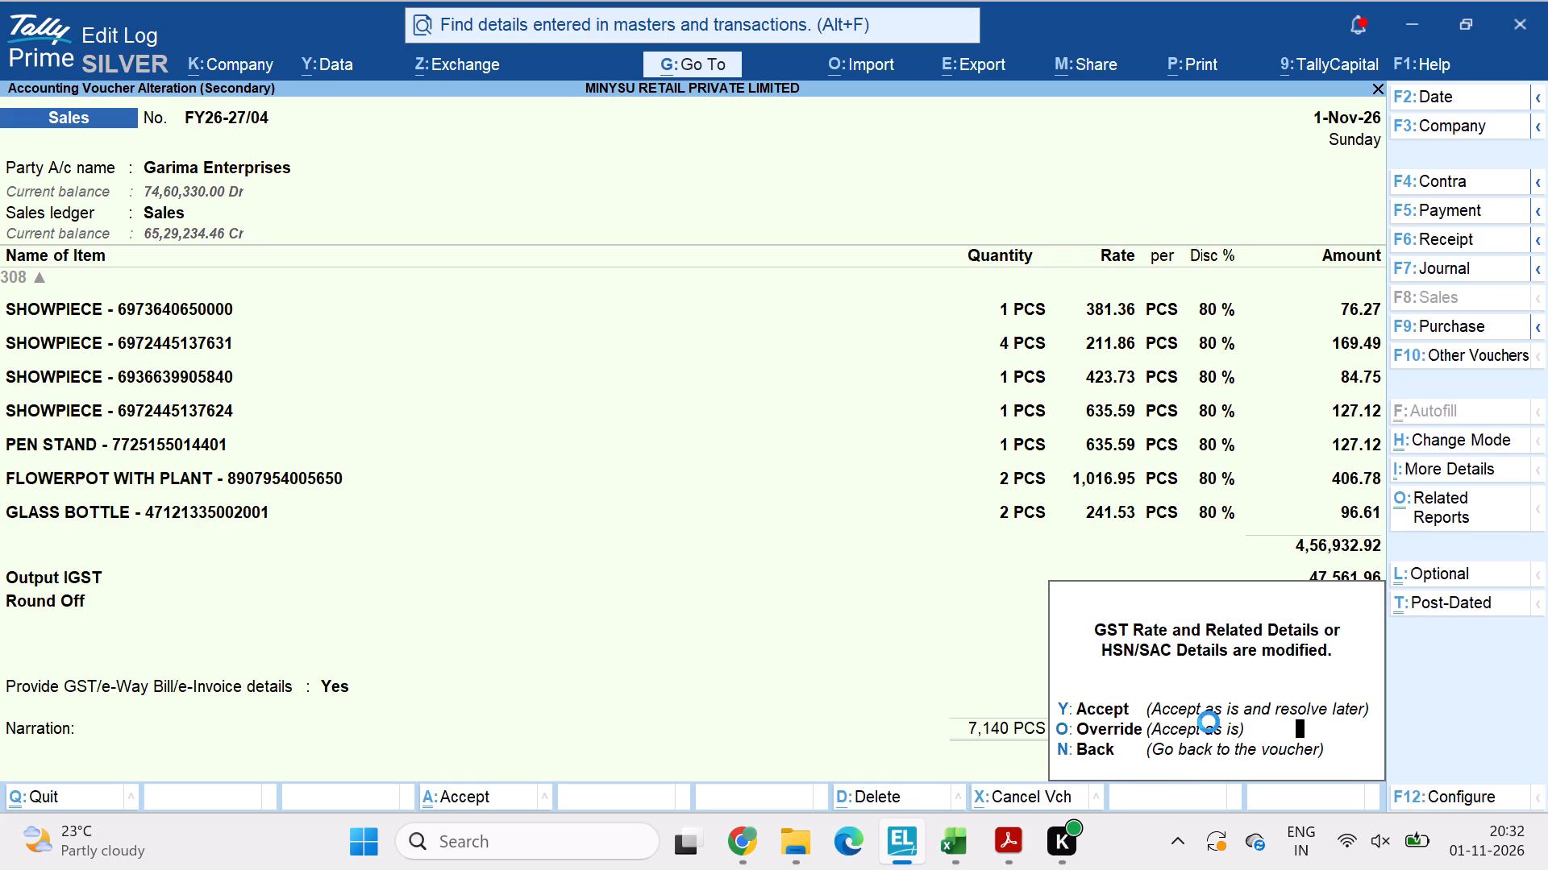
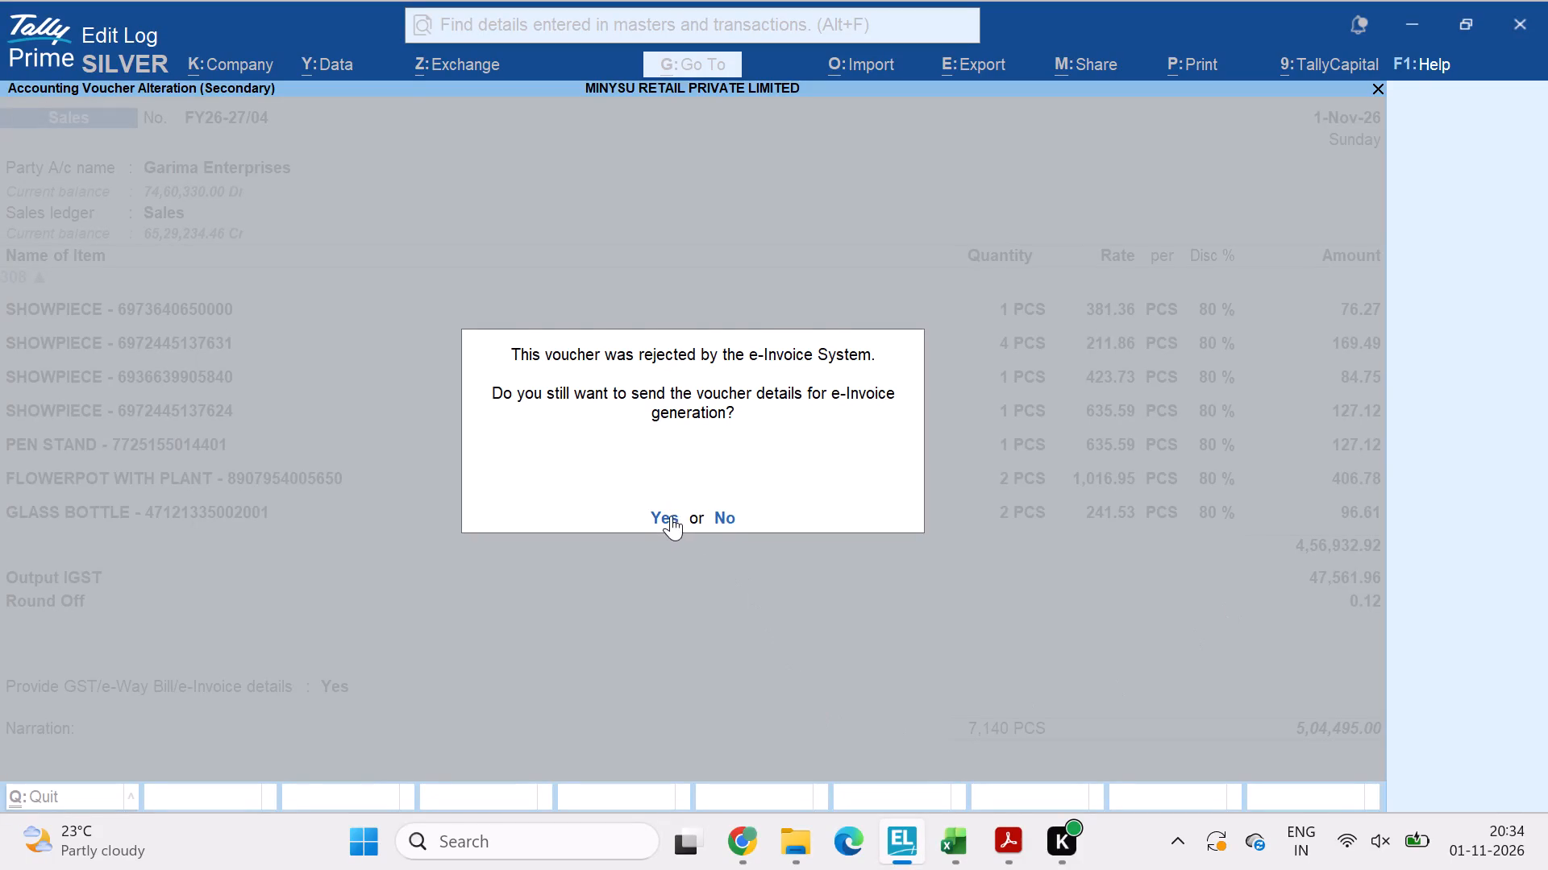
Resend the details of the rejected sales voucher FY26-27/04 to the e-Invoice System for IRN generation.
{"action": "left_click", "coordinate": [671, 516]}
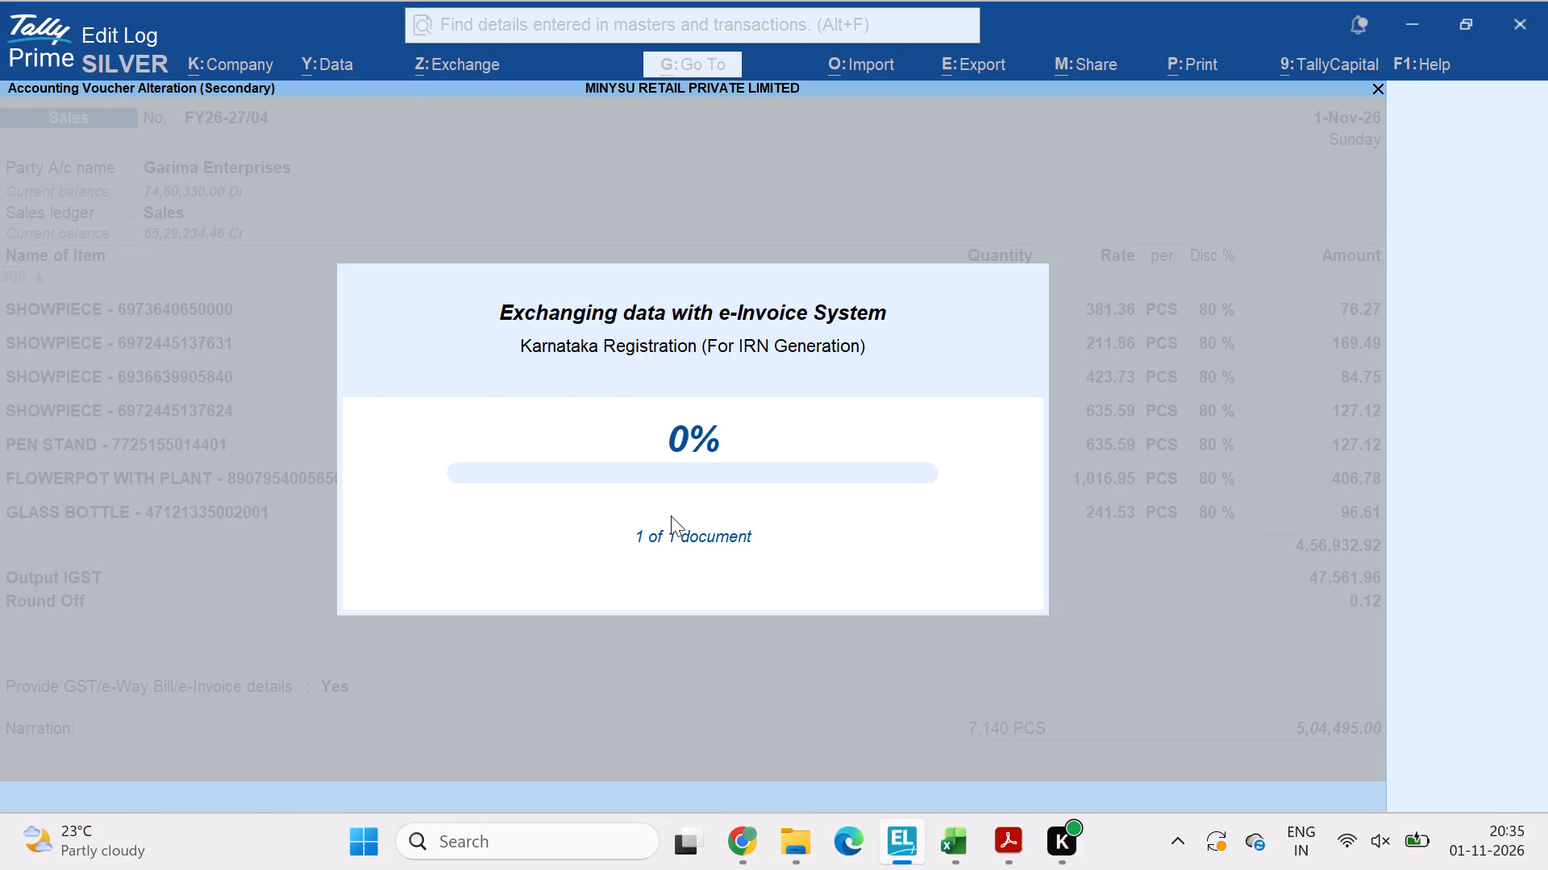
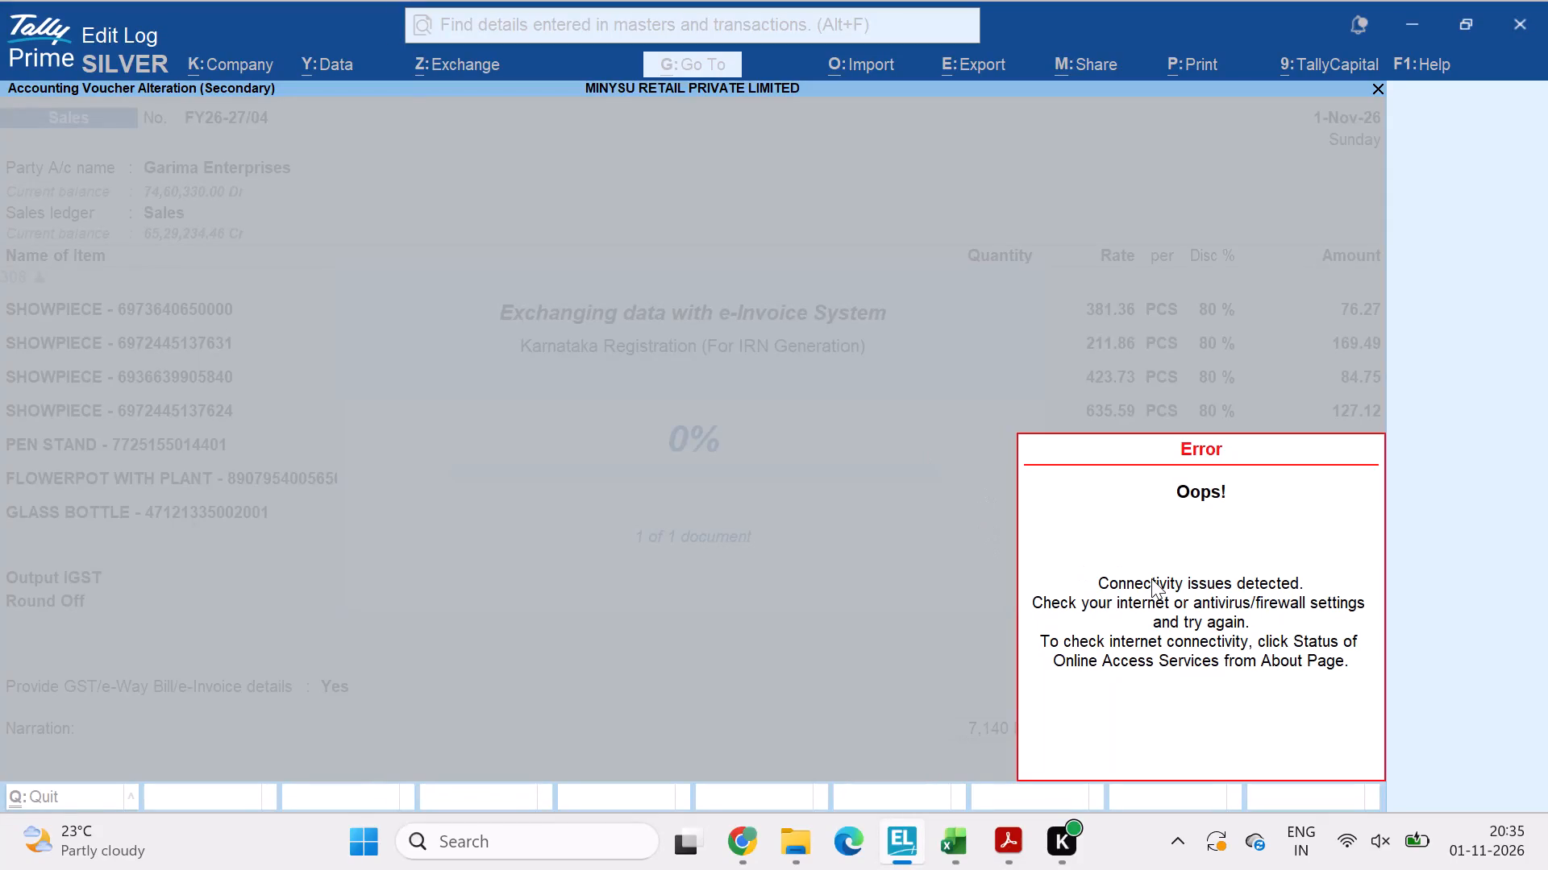
Reopen sales voucher FY26-27/04, set Provide GST/e-Way Bill/e-Invoice details to Yes, review its e-Invoice details, and quit without saving.
{"action": "left_click", "coordinate": [1151, 578]}
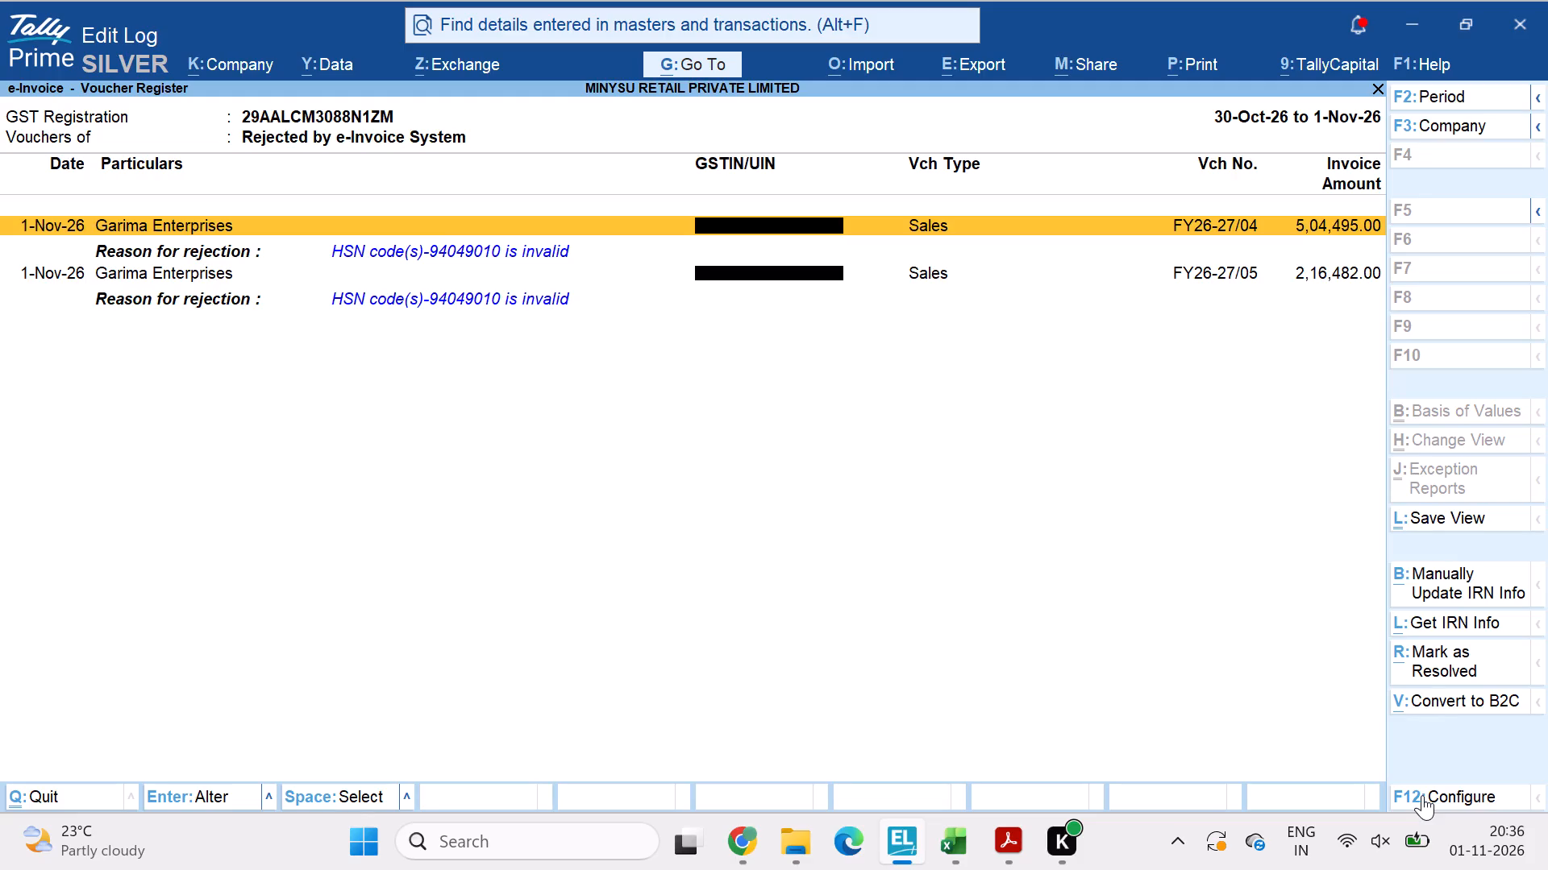
{"action": "key", "text": "Return"}
{"action": "left_click", "coordinate": [1259, 842]}
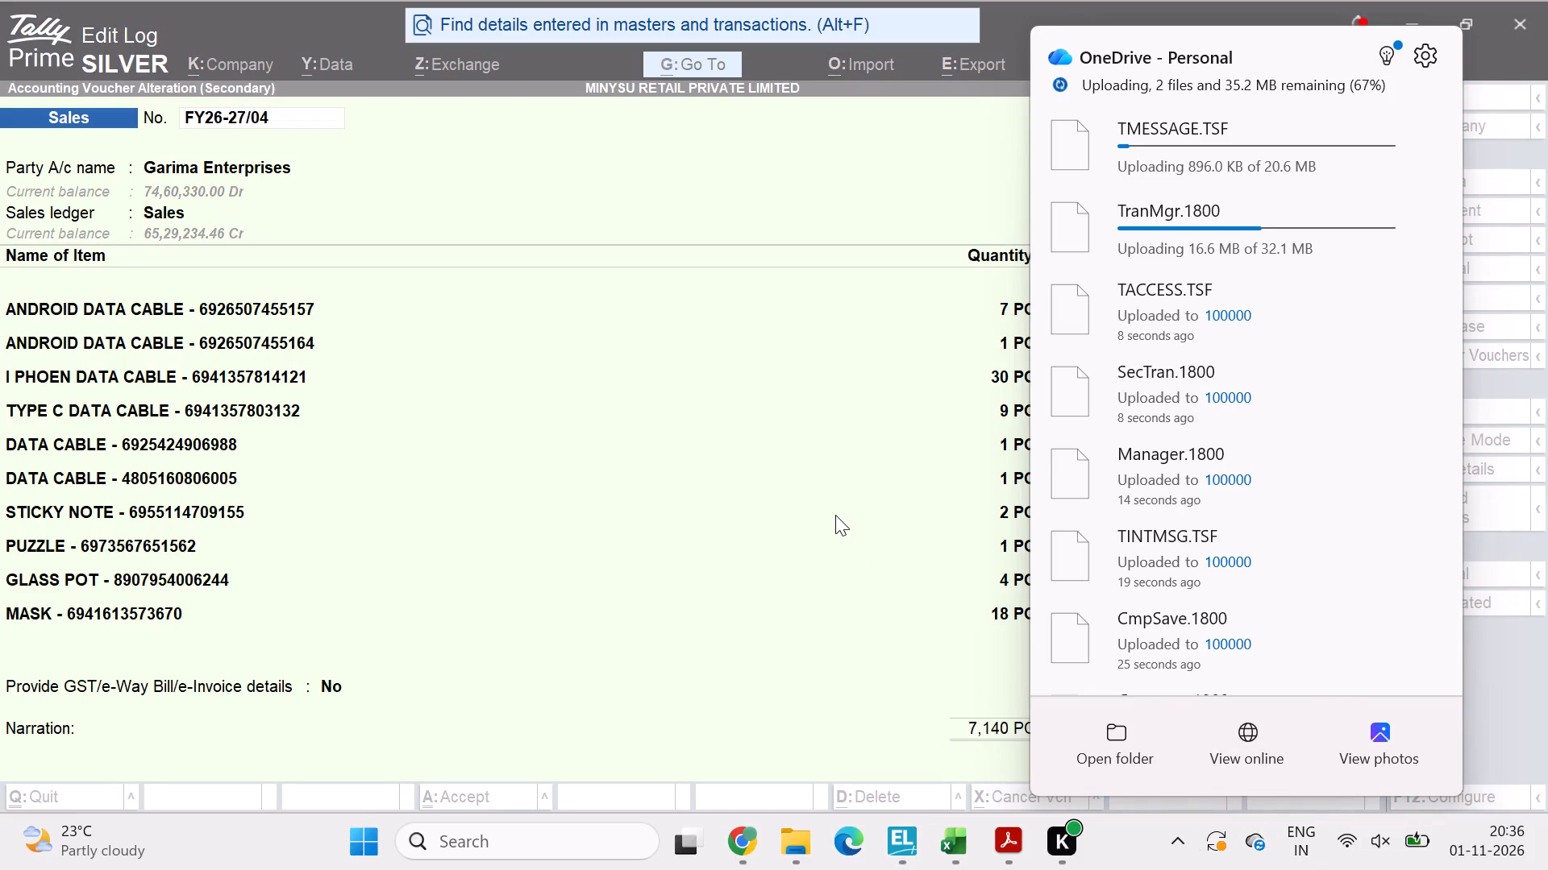
{"action": "left_click", "coordinate": [336, 686]}
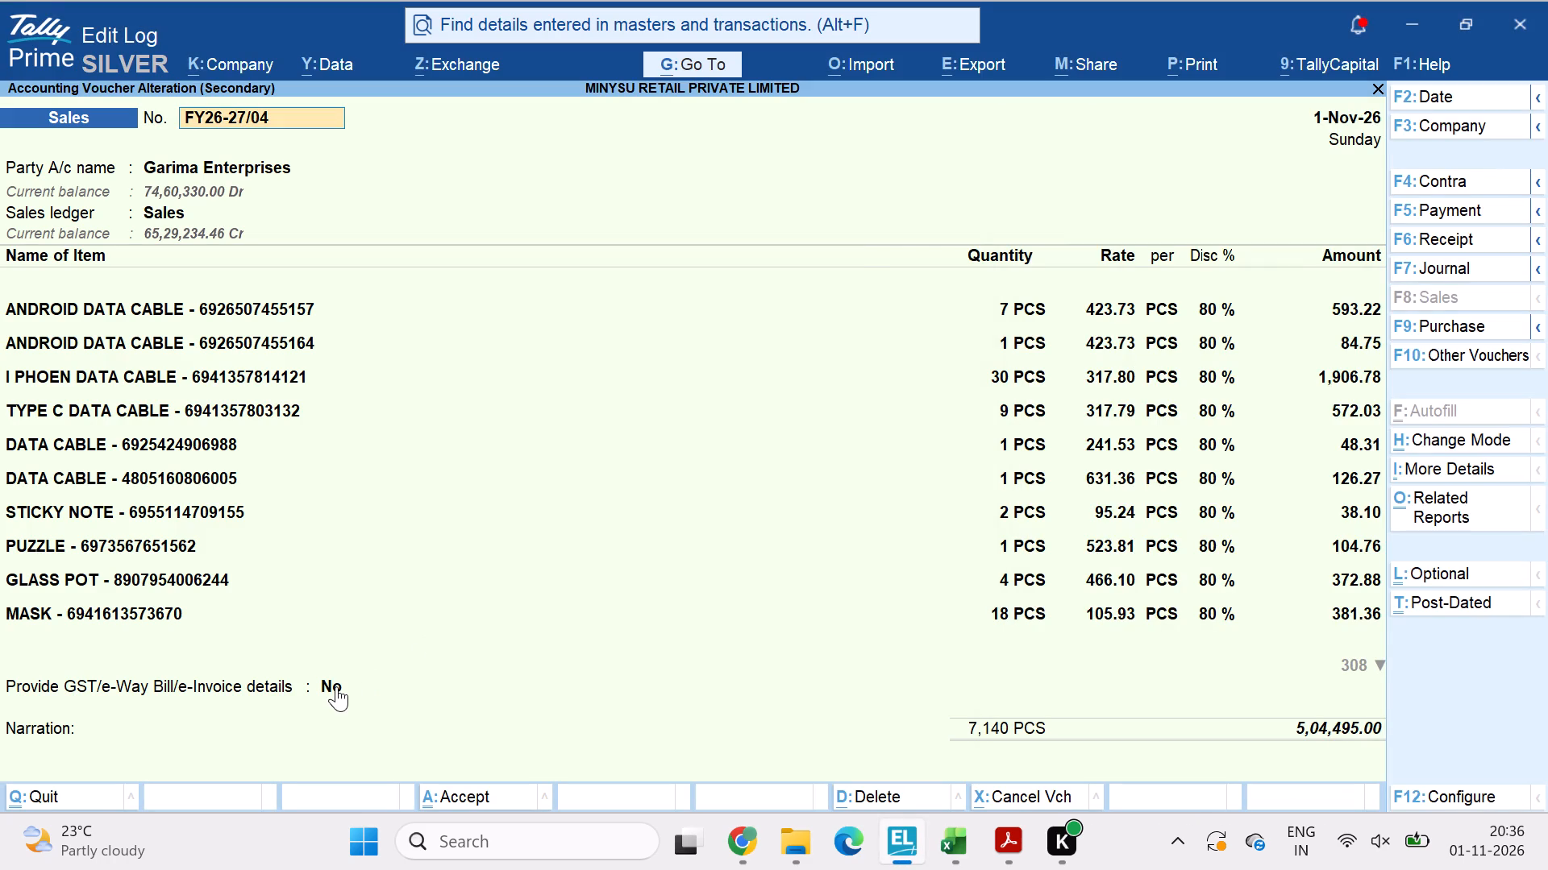
{"action": "left_click", "coordinate": [330, 686]}
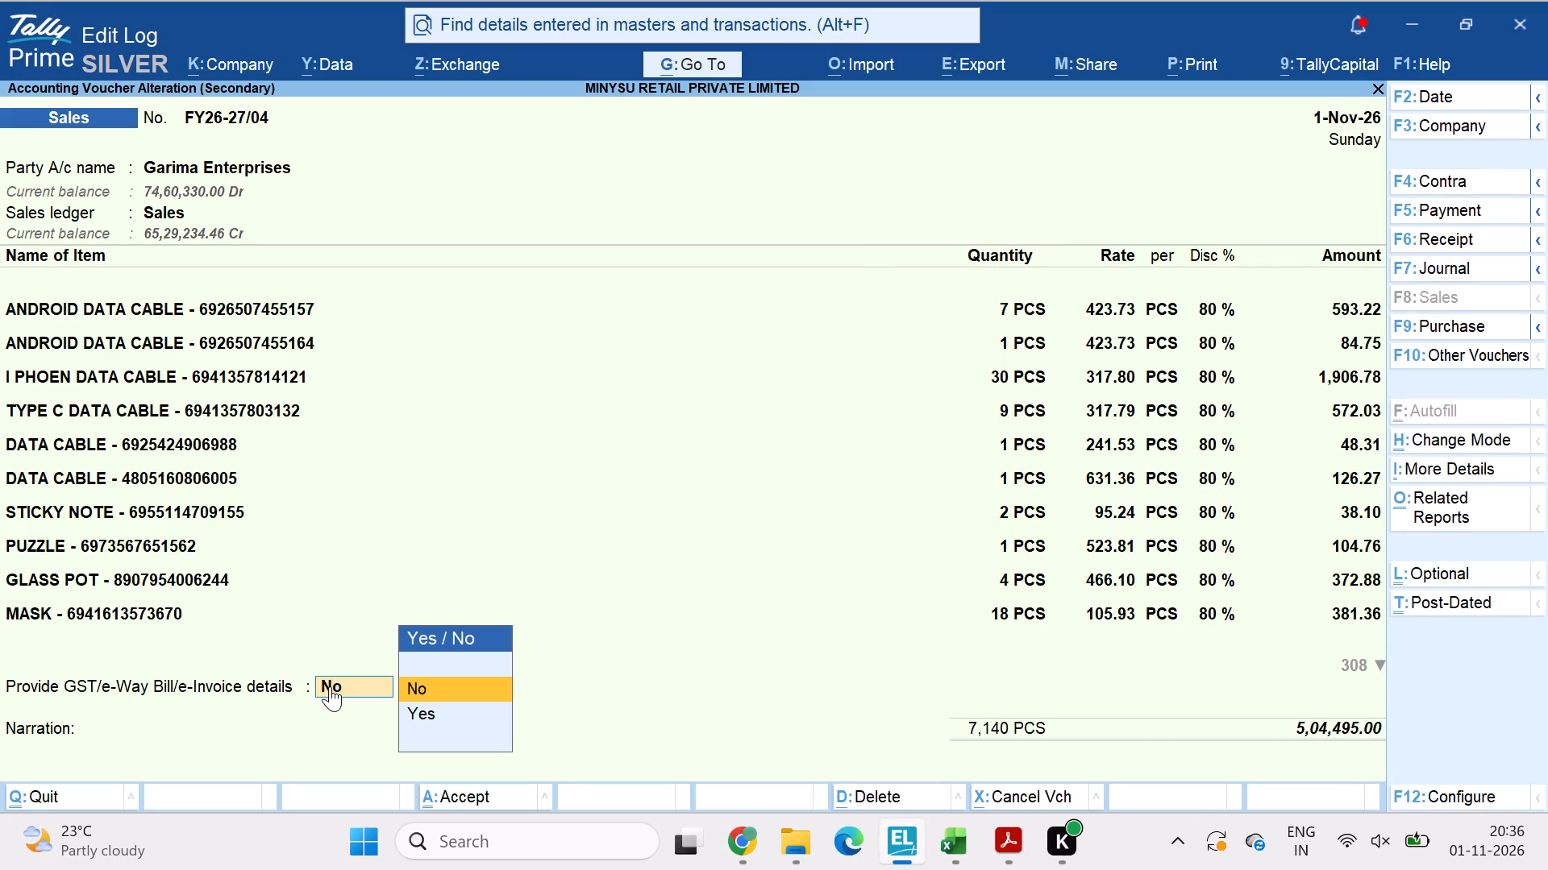
{"action": "key", "text": "Down"}
{"action": "key", "text": "Return"}
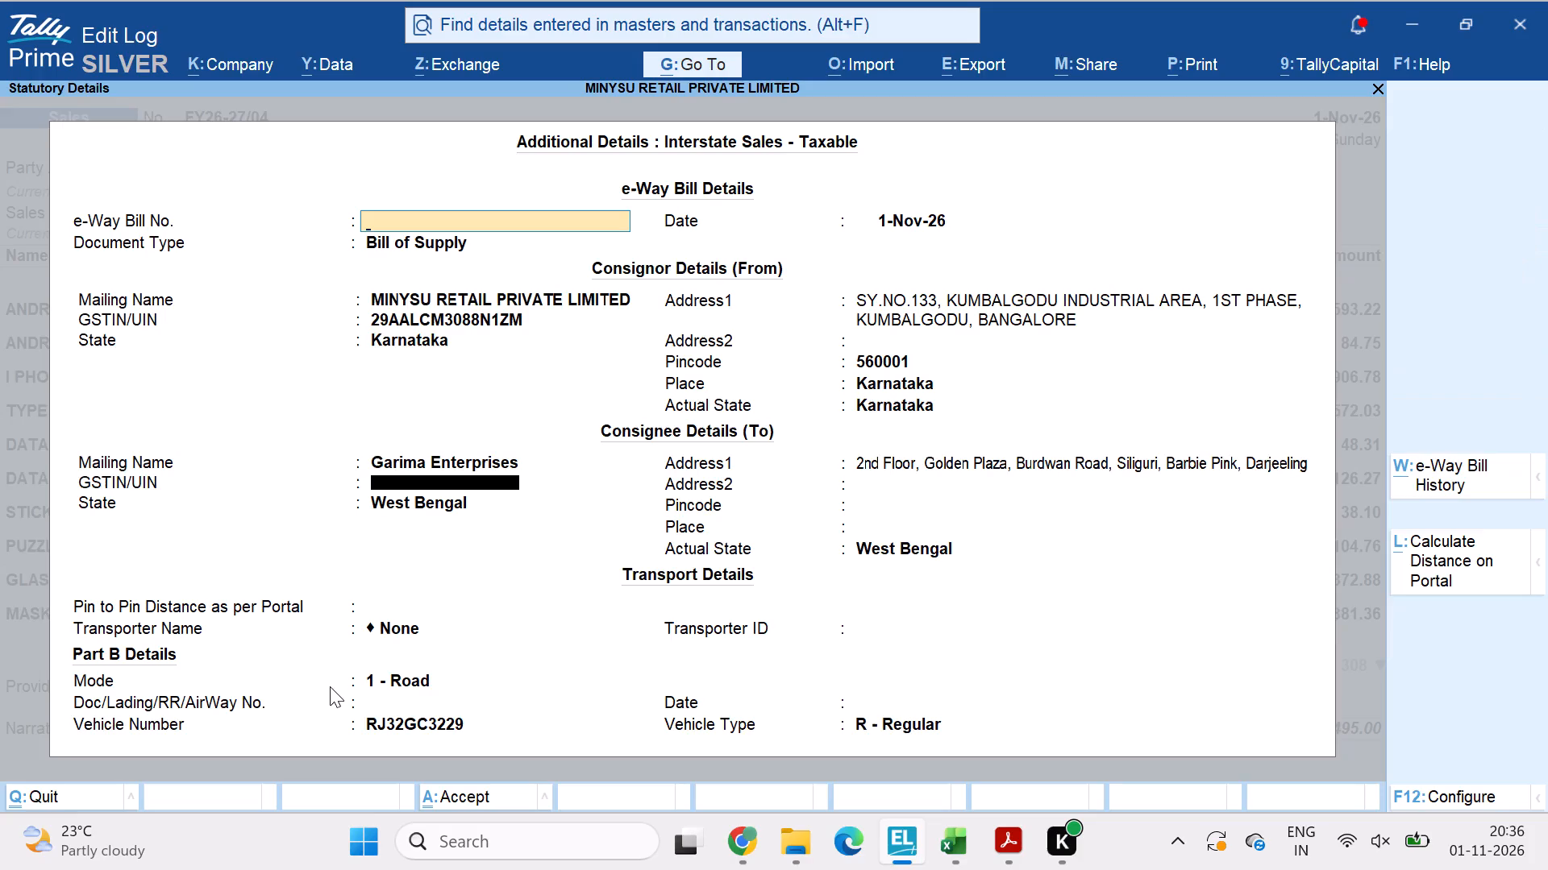
{"action": "key", "text": "ctrl+a"}
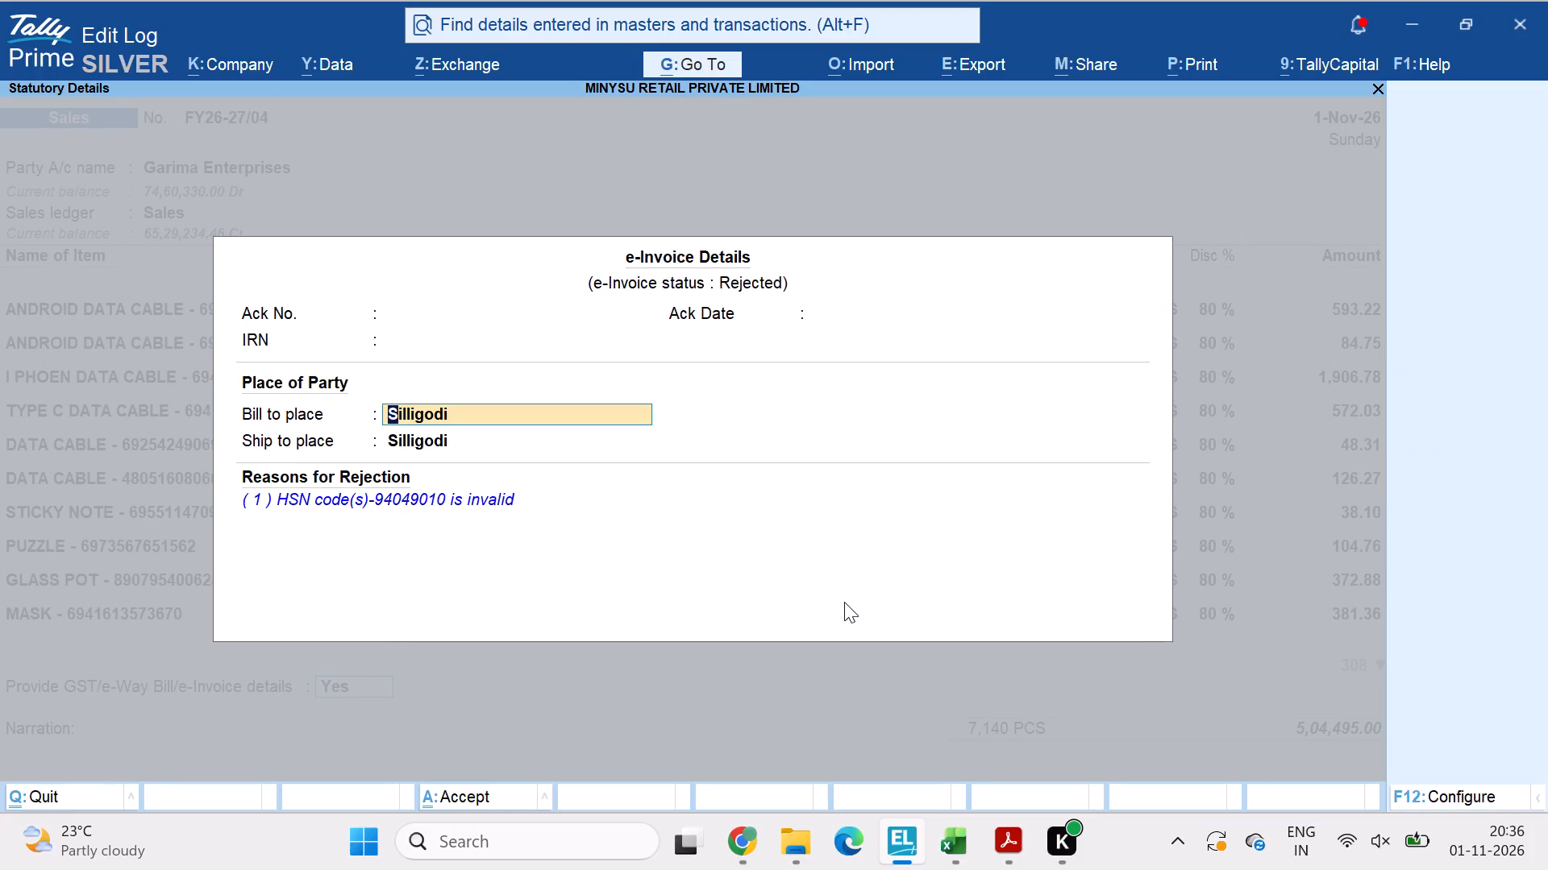
{"action": "left_click", "coordinate": [1235, 537]}
{"action": "key", "text": "Escape"}
{"action": "key", "text": "Escape"}
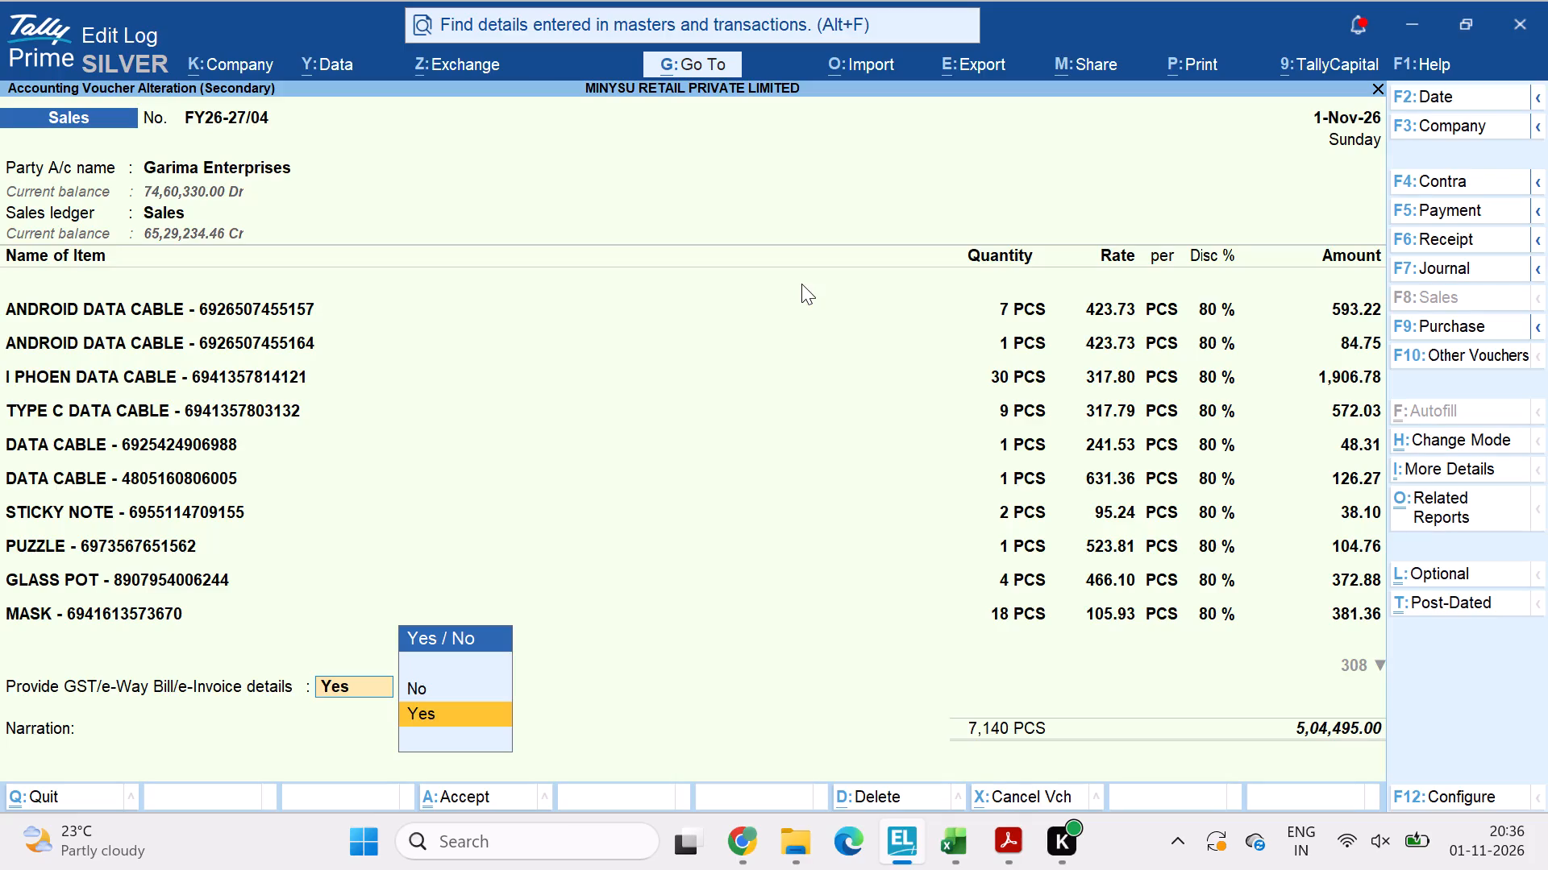
{"action": "key", "text": "Escape"}
{"action": "key", "text": "Escape"}
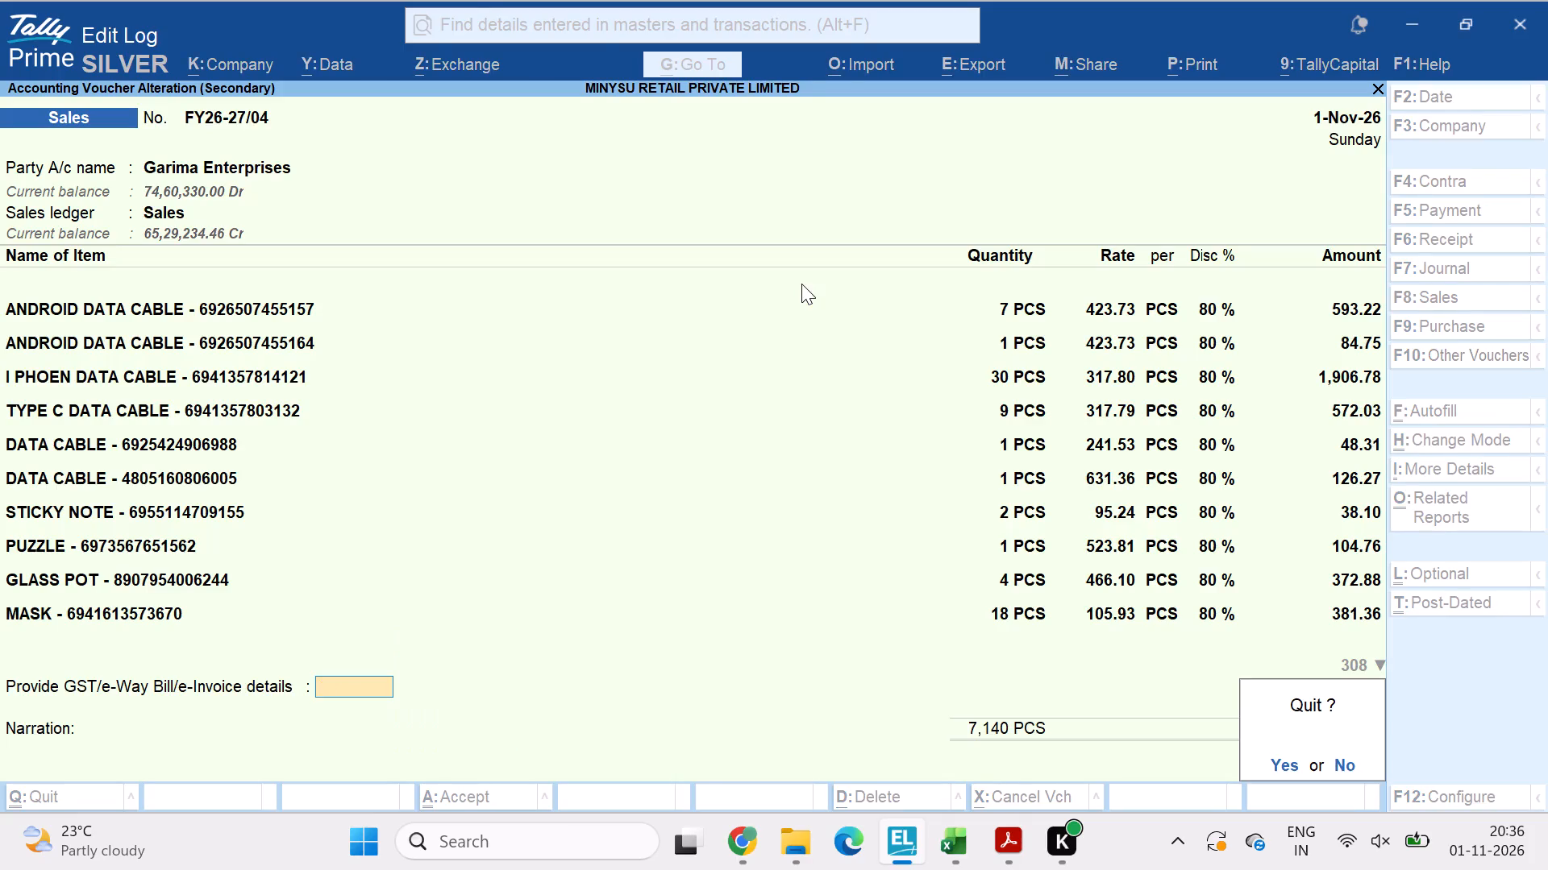
{"action": "key", "text": "Escape"}
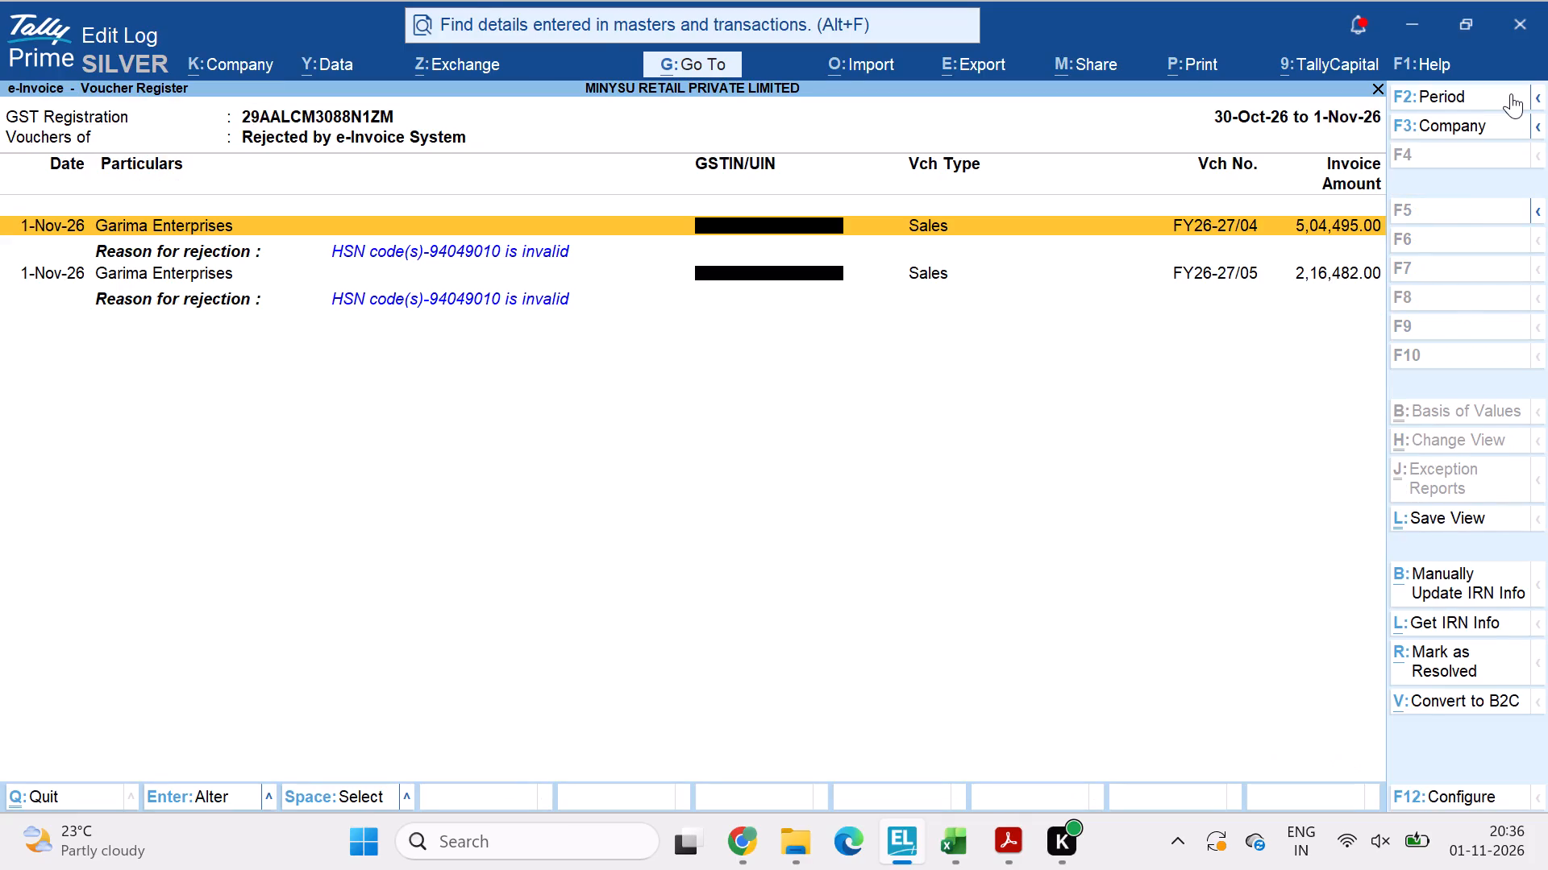
Close TallyPrime from the register of vouchers rejected by the e-Invoice System.
{"action": "left_click", "coordinate": [1522, 23]}
{"action": "left_click", "coordinate": [655, 577]}
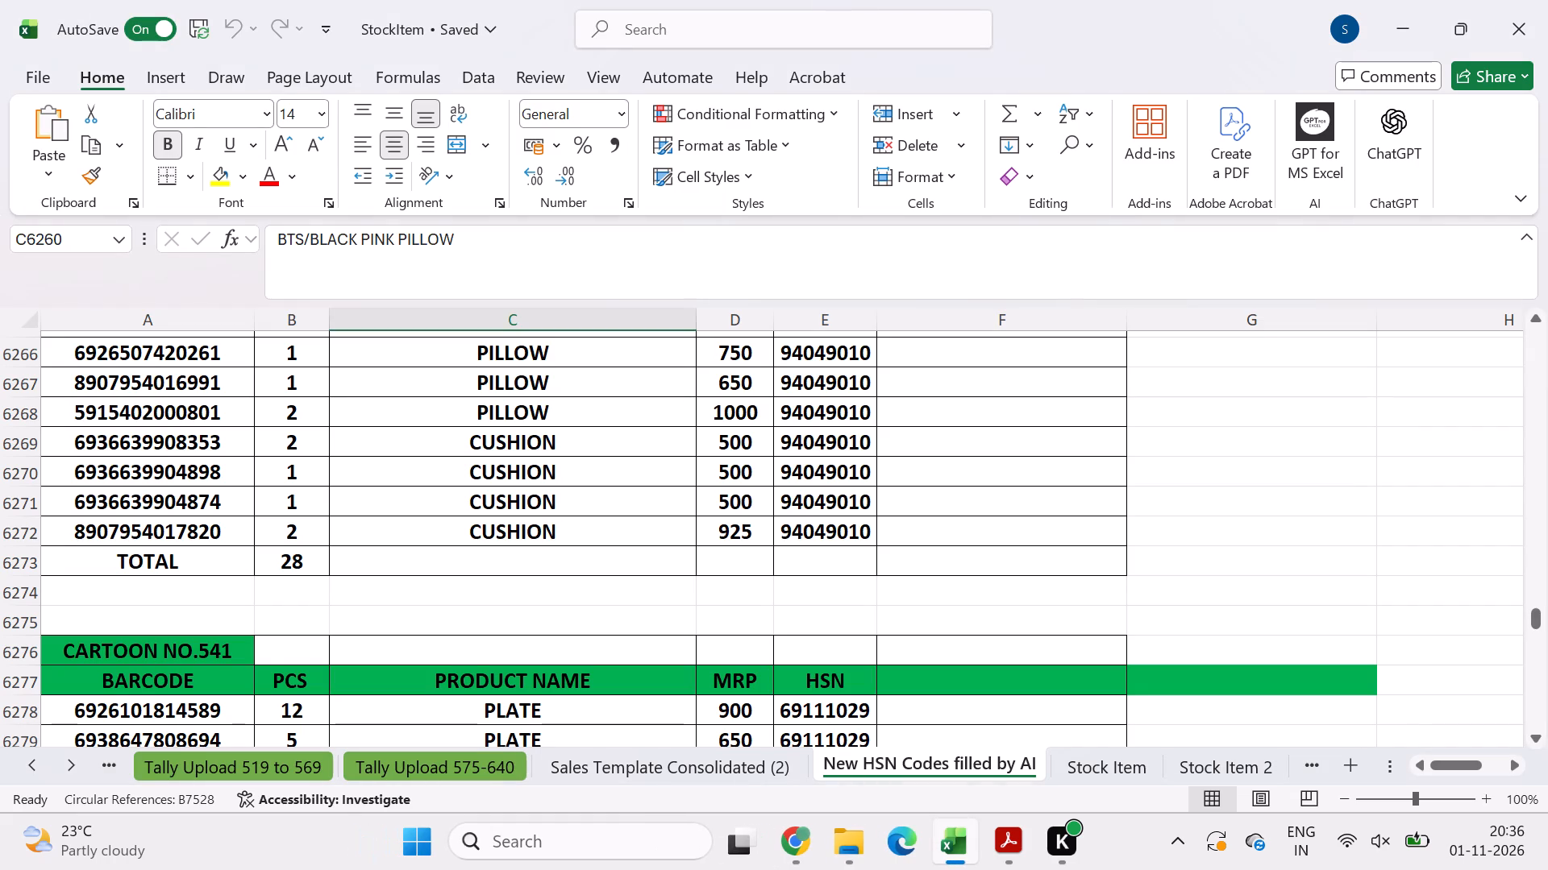
Check the OneDrive sync activity for the upload progress of the company data files.
{"action": "scroll", "coordinate": [939, 629], "scroll_direction": "down", "scroll_amount": 3}
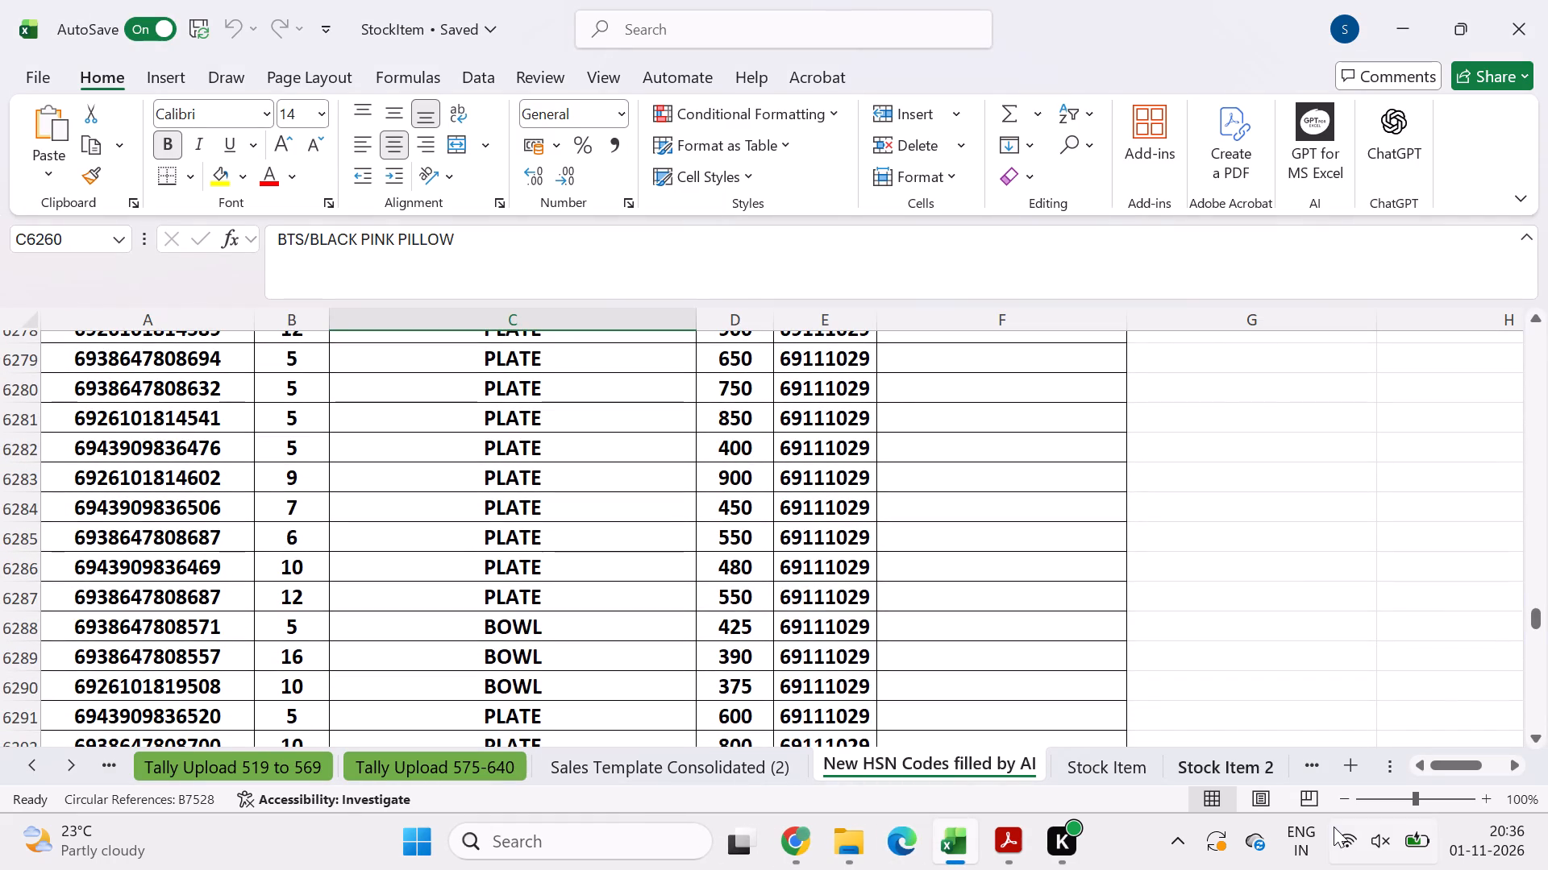
{"action": "left_click", "coordinate": [1246, 841]}
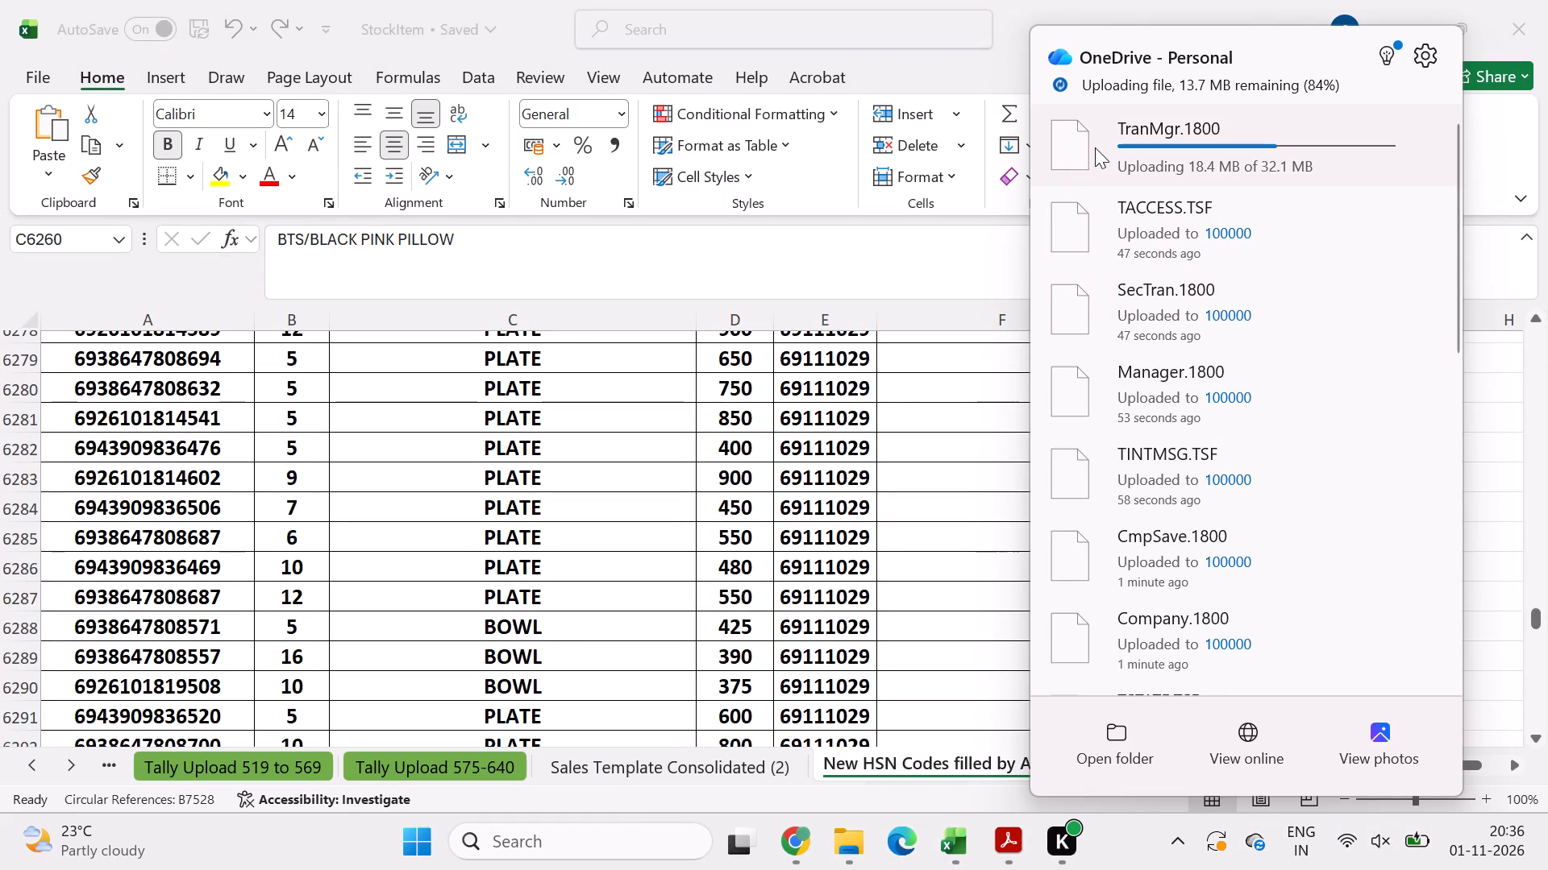
{"action": "scroll", "coordinate": [1206, 533], "scroll_direction": "down", "scroll_amount": 4}
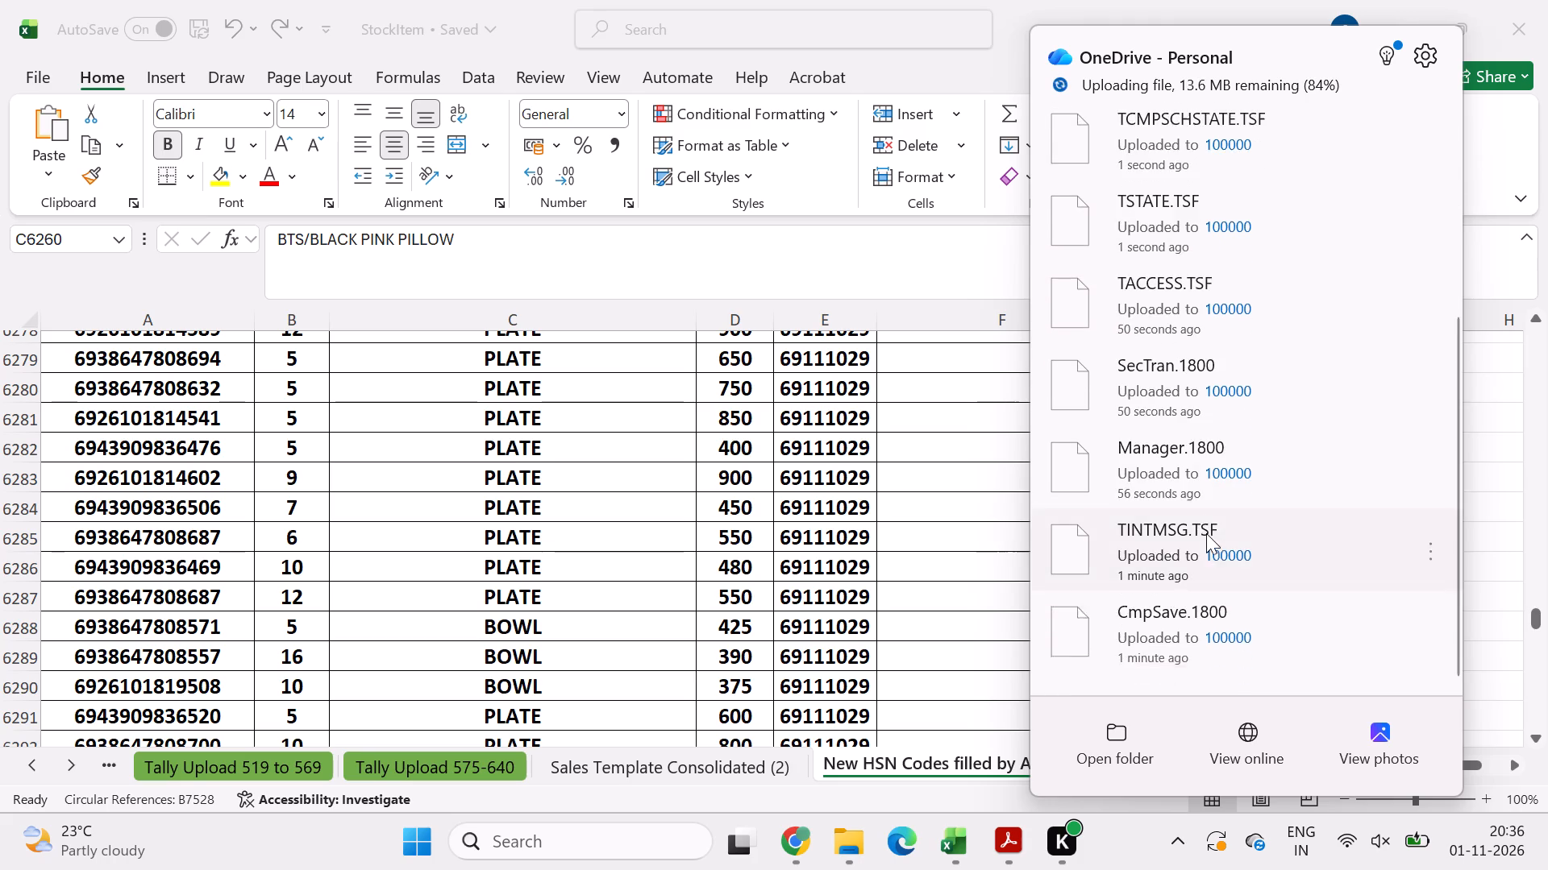
{"action": "scroll", "coordinate": [1206, 533], "scroll_direction": "down", "scroll_amount": 1}
{"action": "scroll", "coordinate": [1206, 533], "scroll_direction": "up", "scroll_amount": 3}
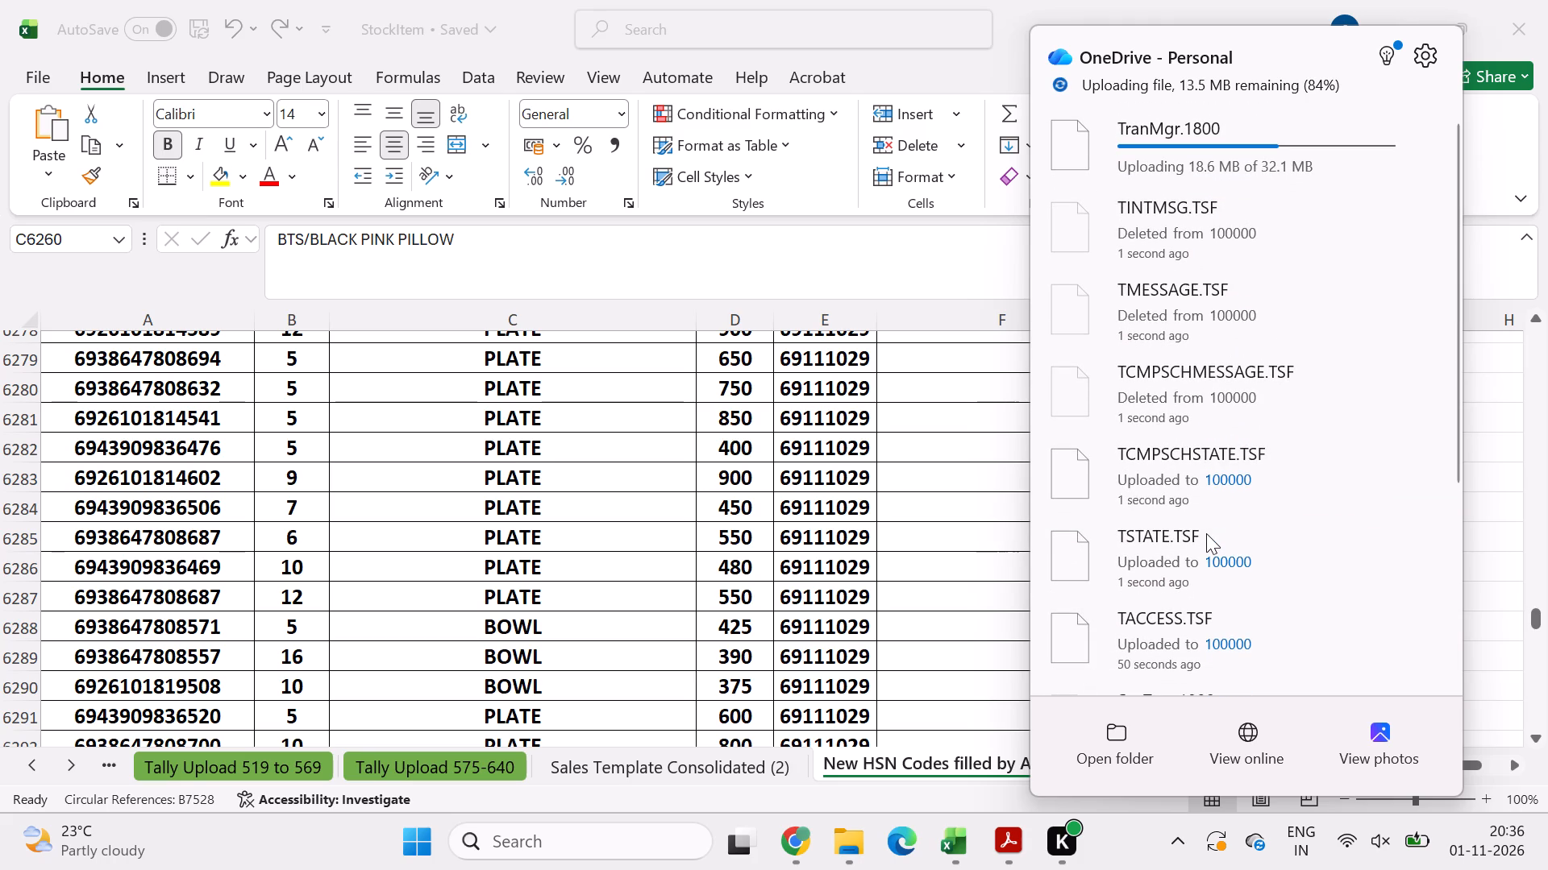
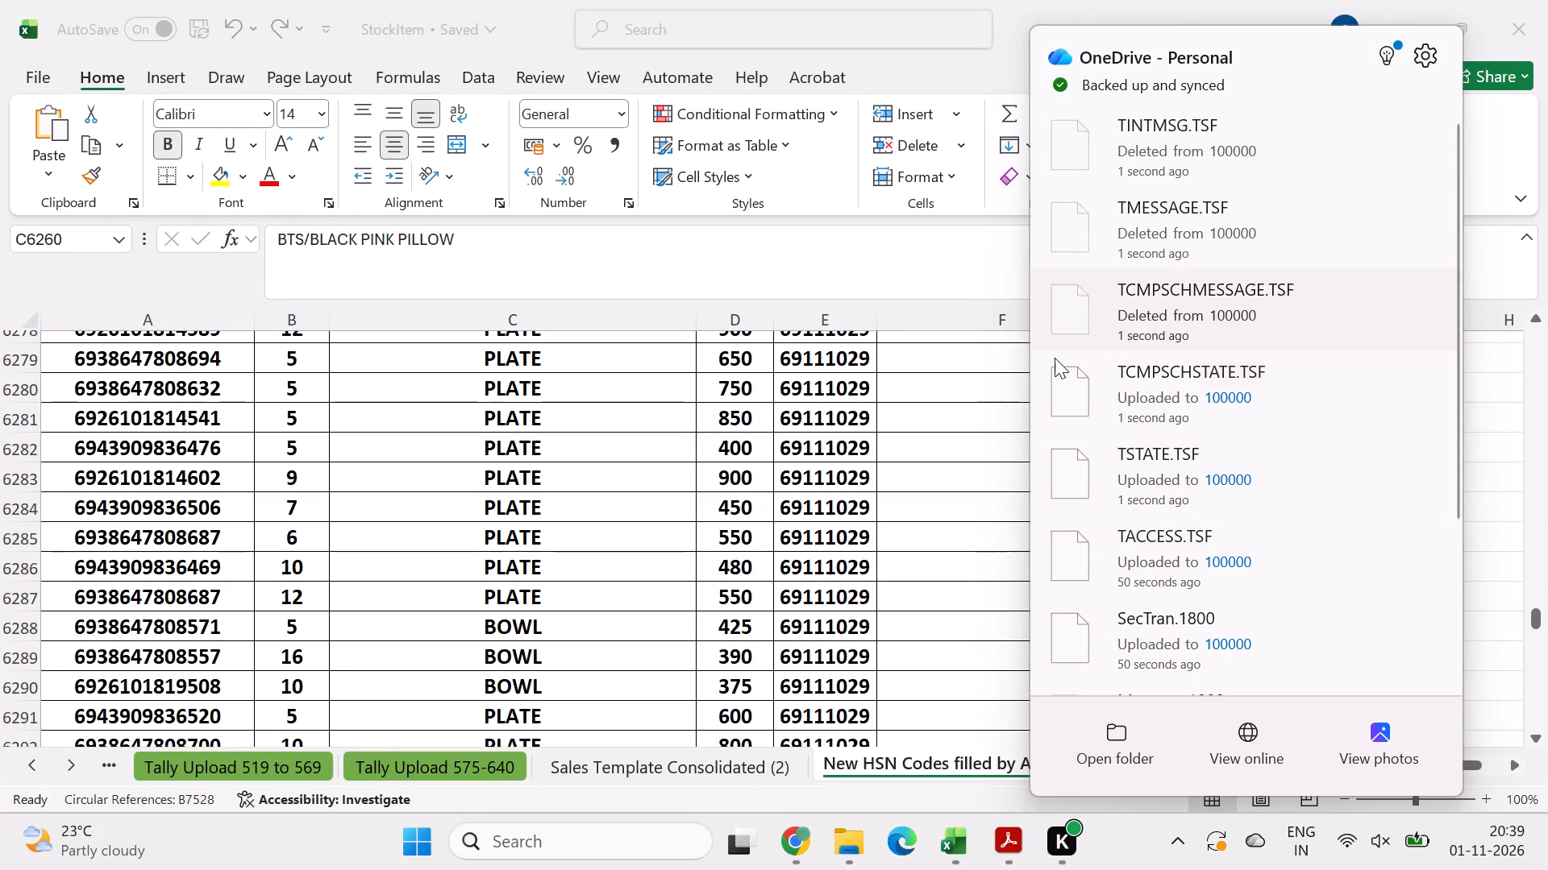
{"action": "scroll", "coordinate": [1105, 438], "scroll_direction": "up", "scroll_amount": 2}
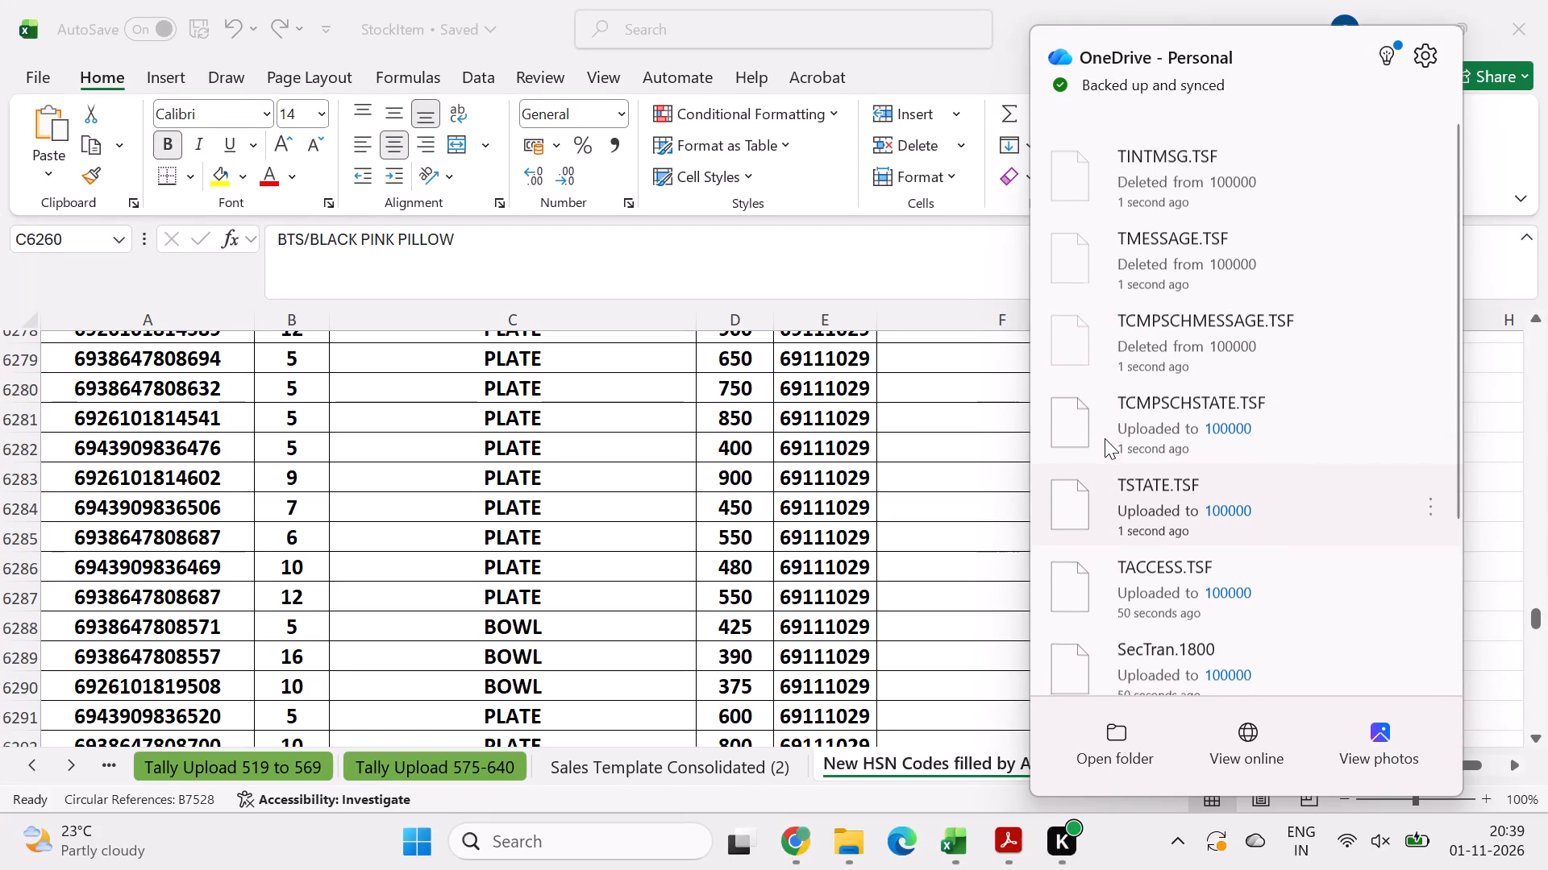
Relaunch TallyPrime Edit Log and dismiss its startup warning to reach the company selection.
{"action": "left_click", "coordinate": [611, 855]}
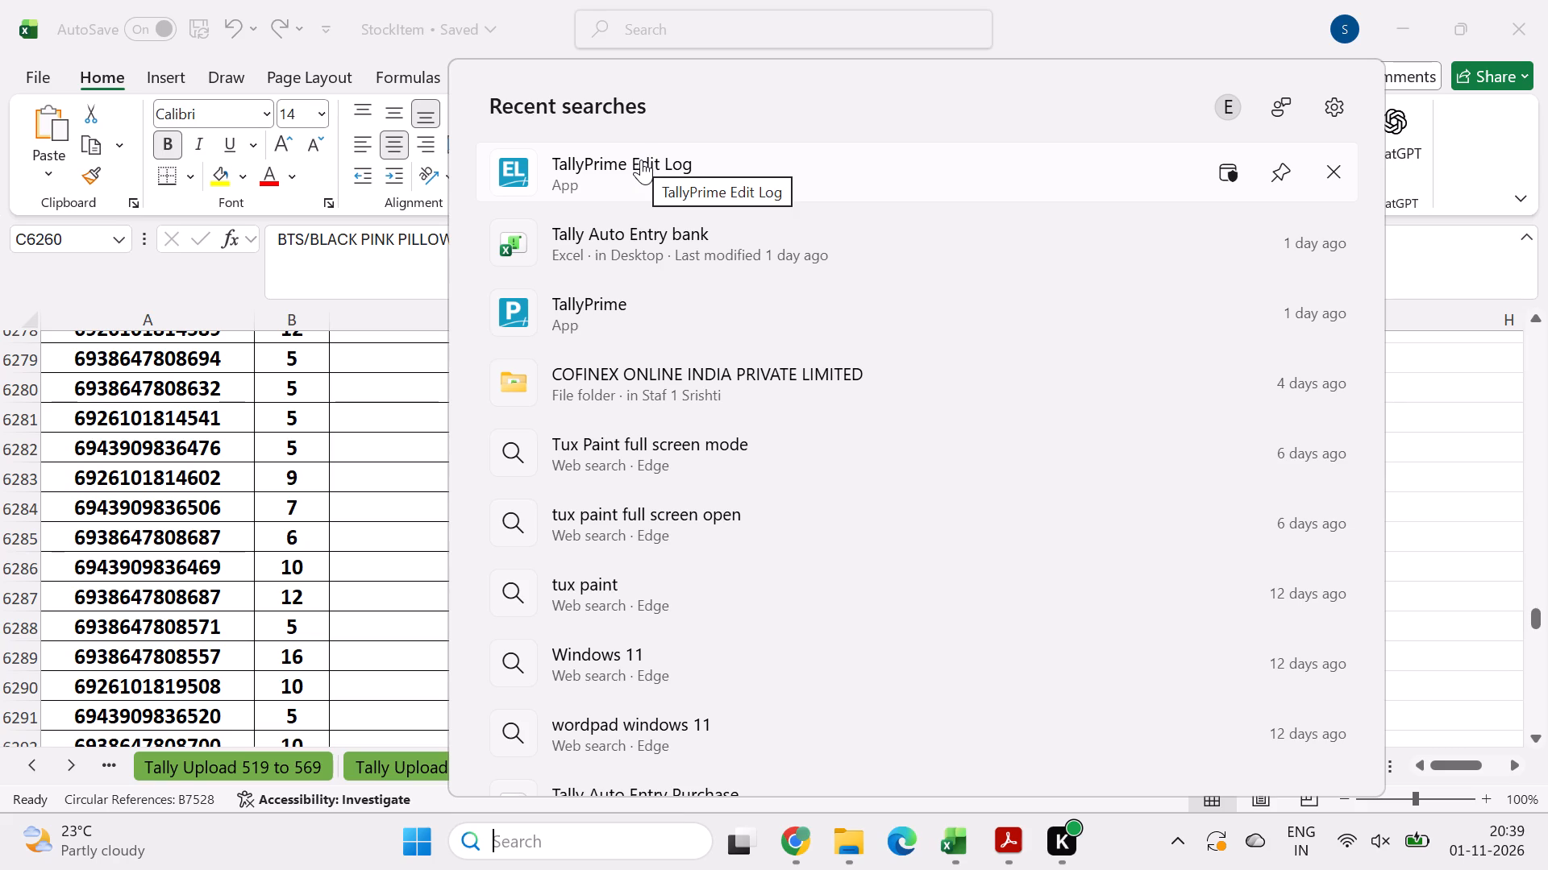
{"action": "double_click", "coordinate": [641, 159]}
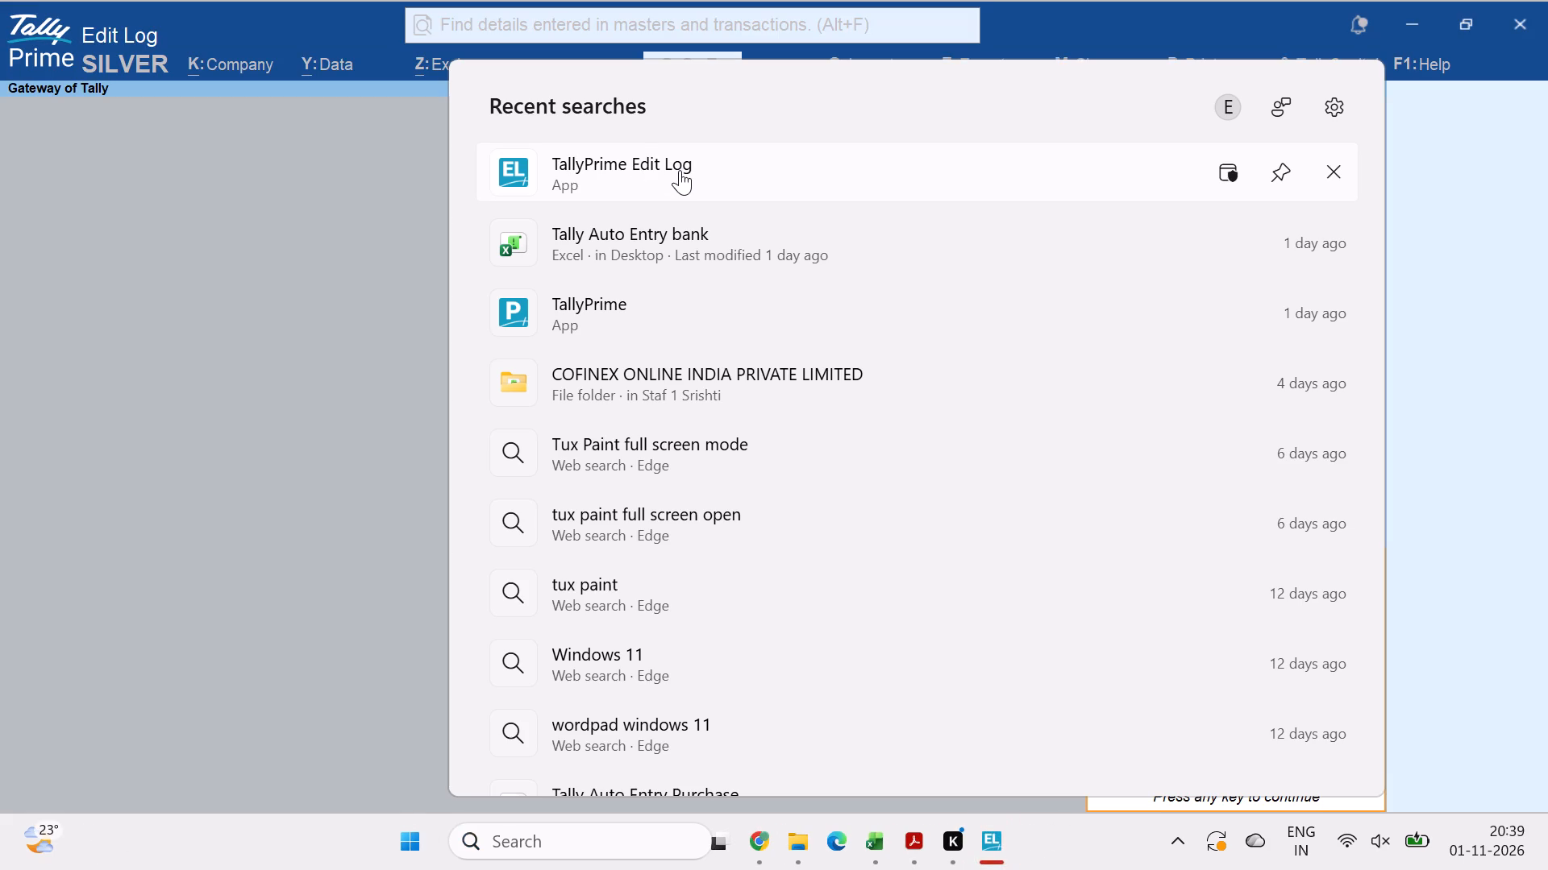
{"action": "left_click", "coordinate": [625, 162]}
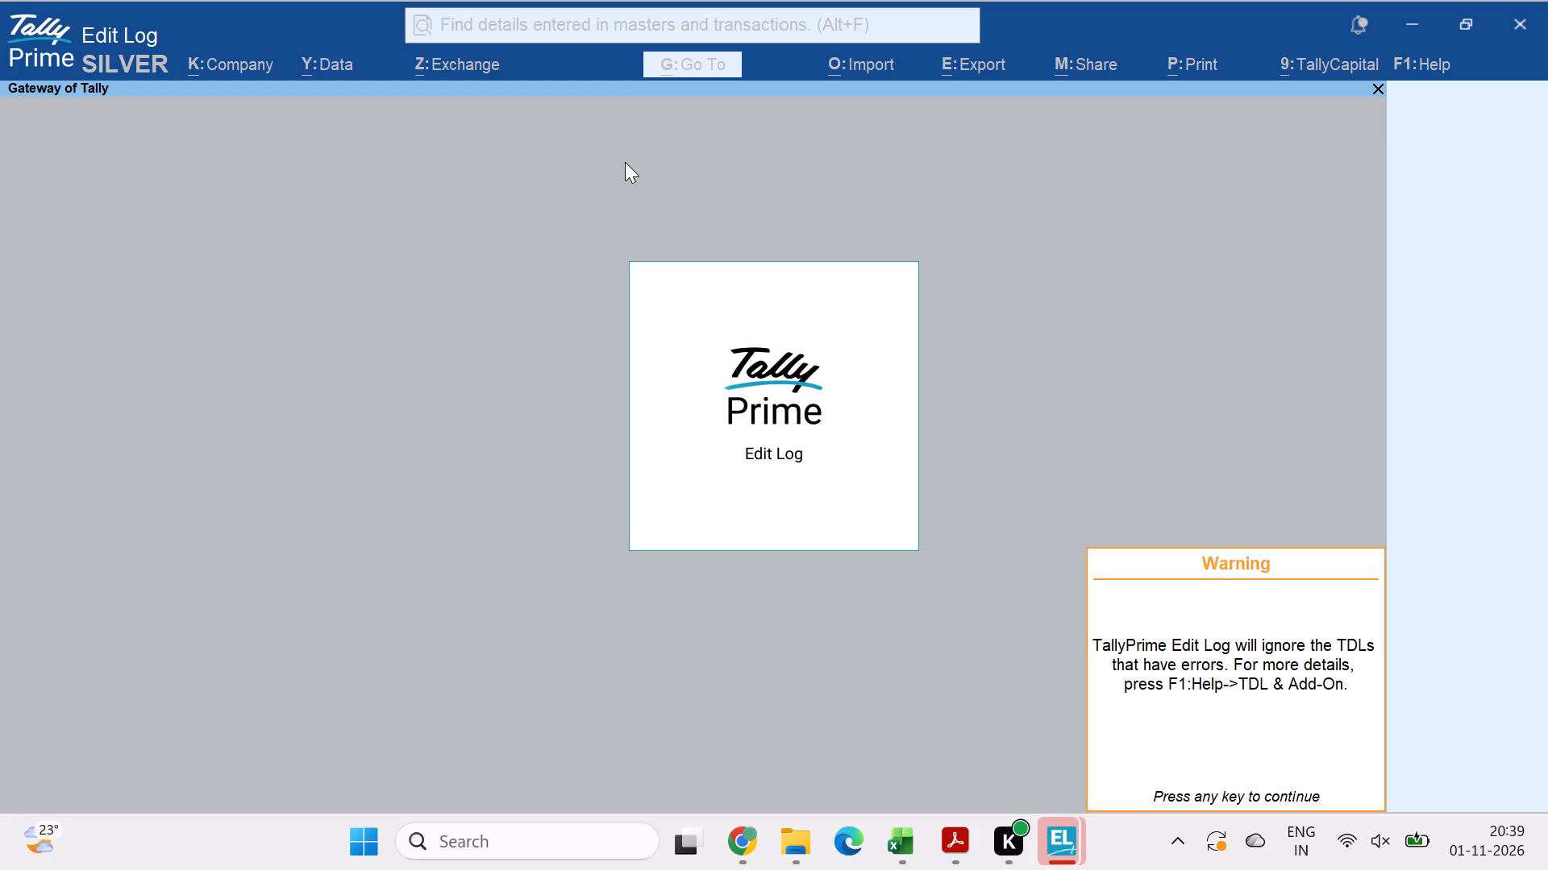
{"action": "key", "text": "Escape"}
{"action": "left_click", "coordinate": [1237, 672]}
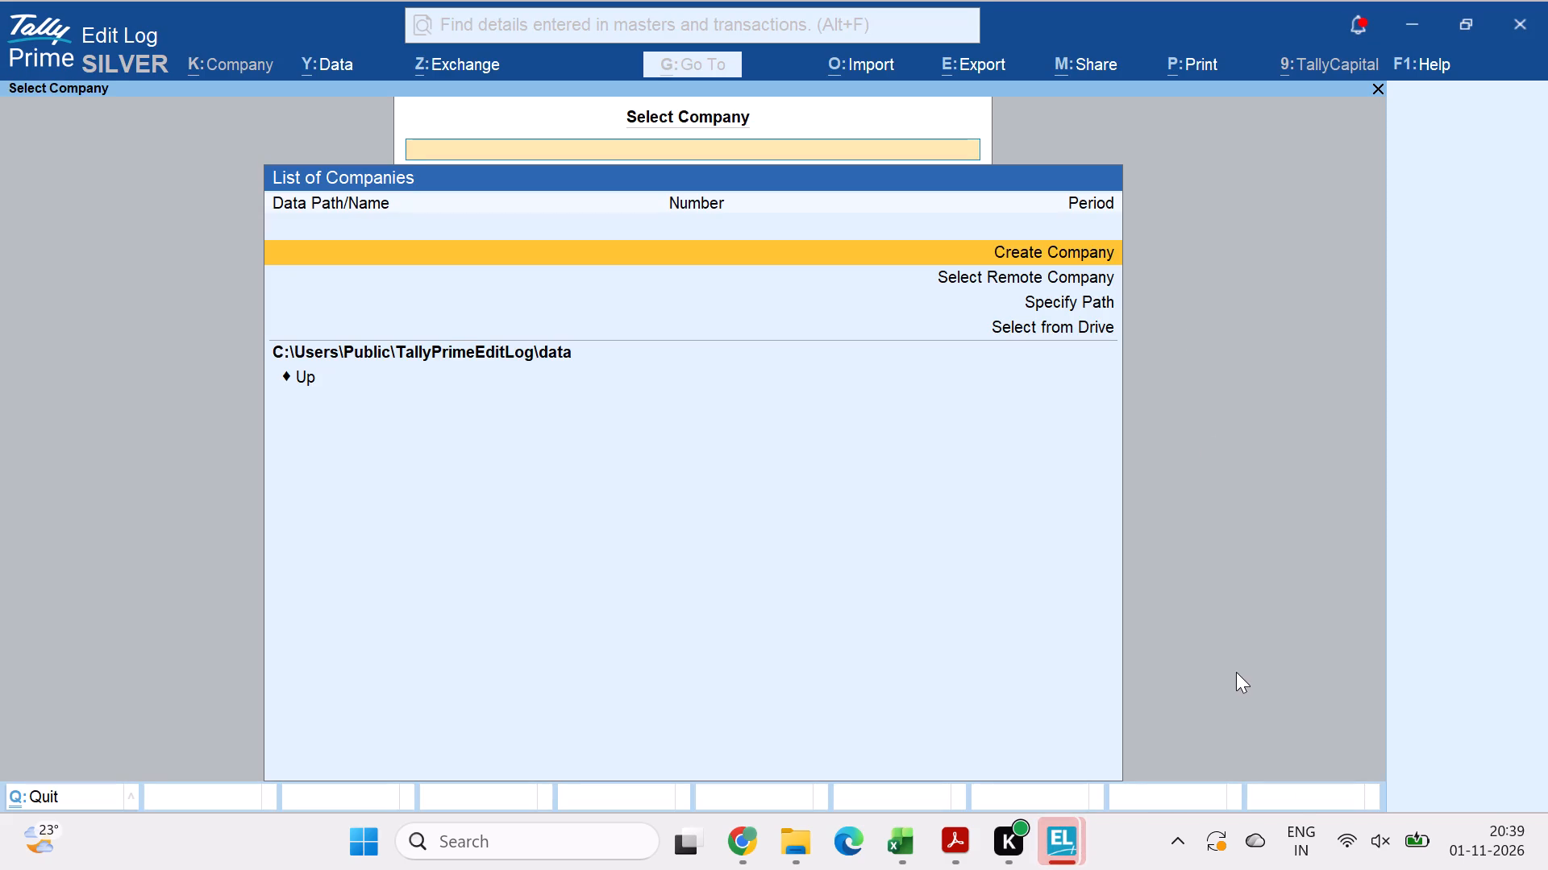
Enter 94049099 in the Select Company field to specify the data path.
{"action": "key", "text": "ctrl+v"}
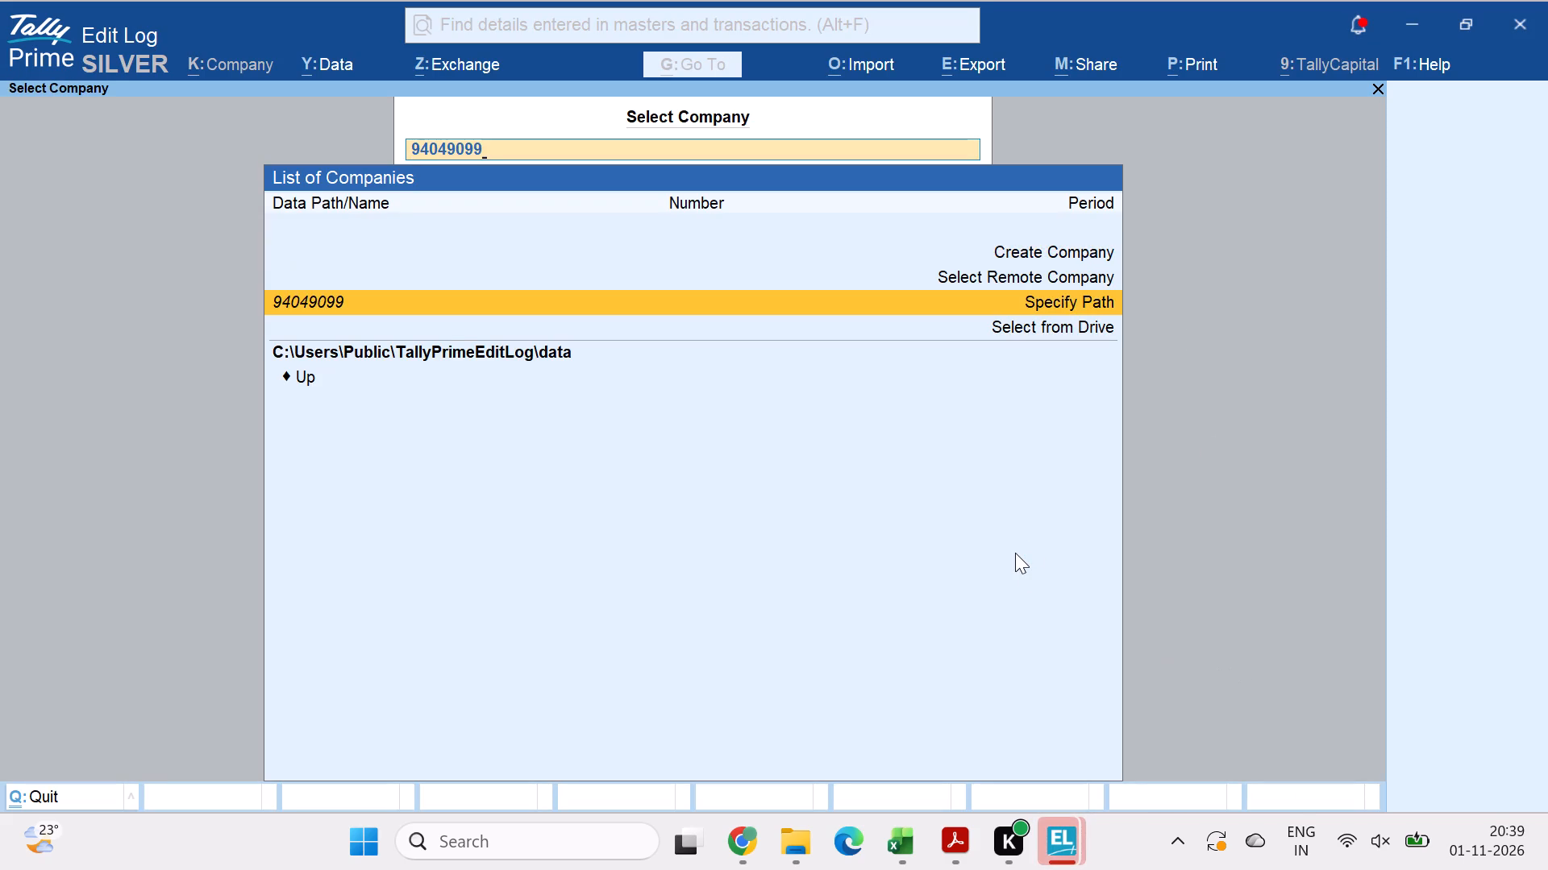
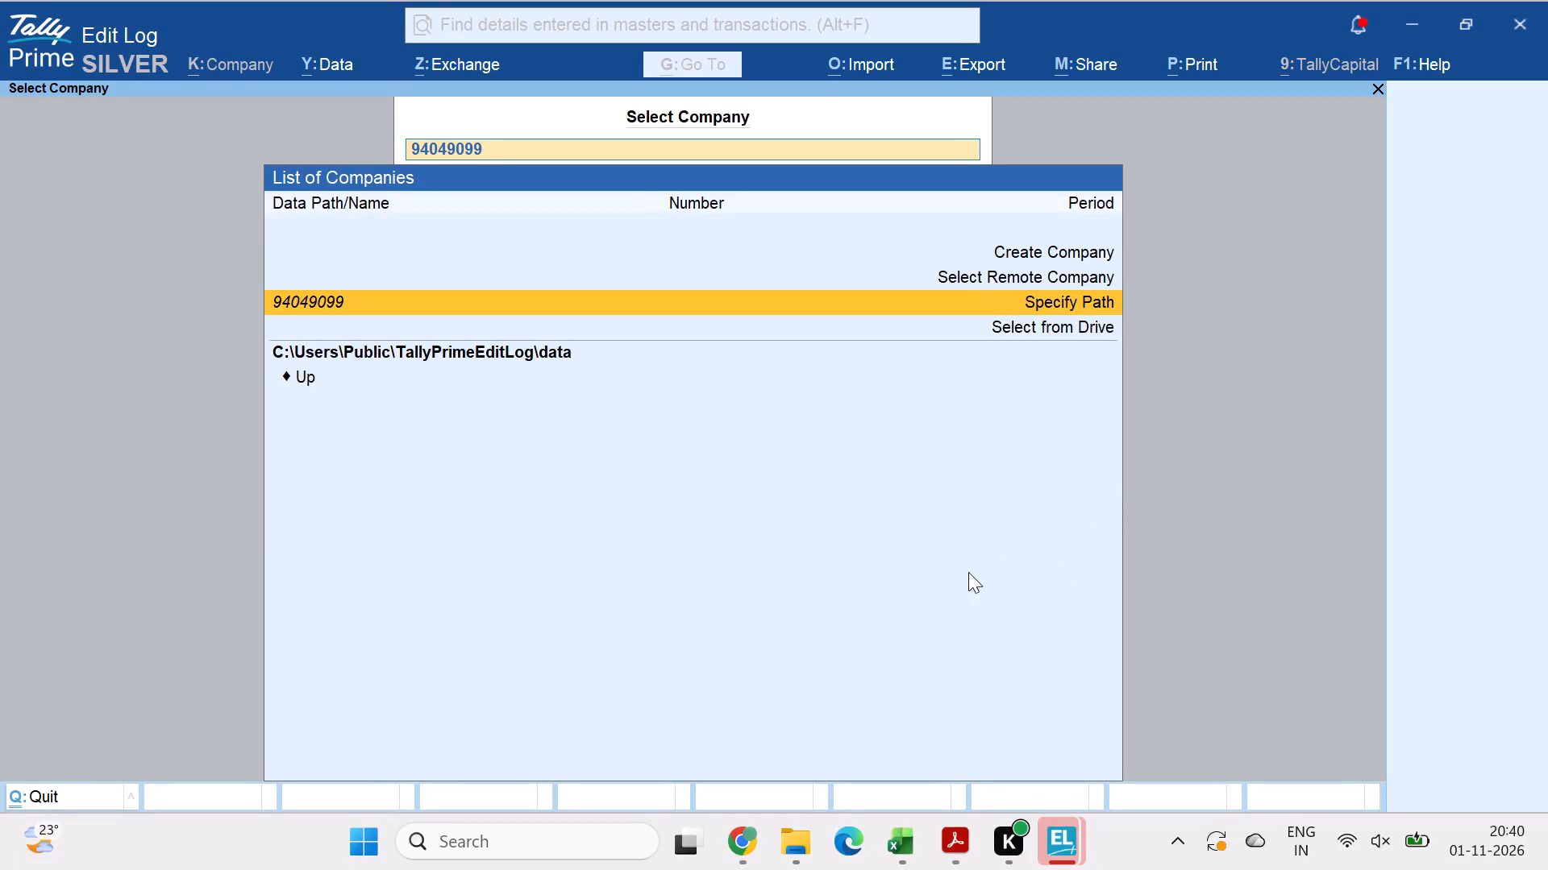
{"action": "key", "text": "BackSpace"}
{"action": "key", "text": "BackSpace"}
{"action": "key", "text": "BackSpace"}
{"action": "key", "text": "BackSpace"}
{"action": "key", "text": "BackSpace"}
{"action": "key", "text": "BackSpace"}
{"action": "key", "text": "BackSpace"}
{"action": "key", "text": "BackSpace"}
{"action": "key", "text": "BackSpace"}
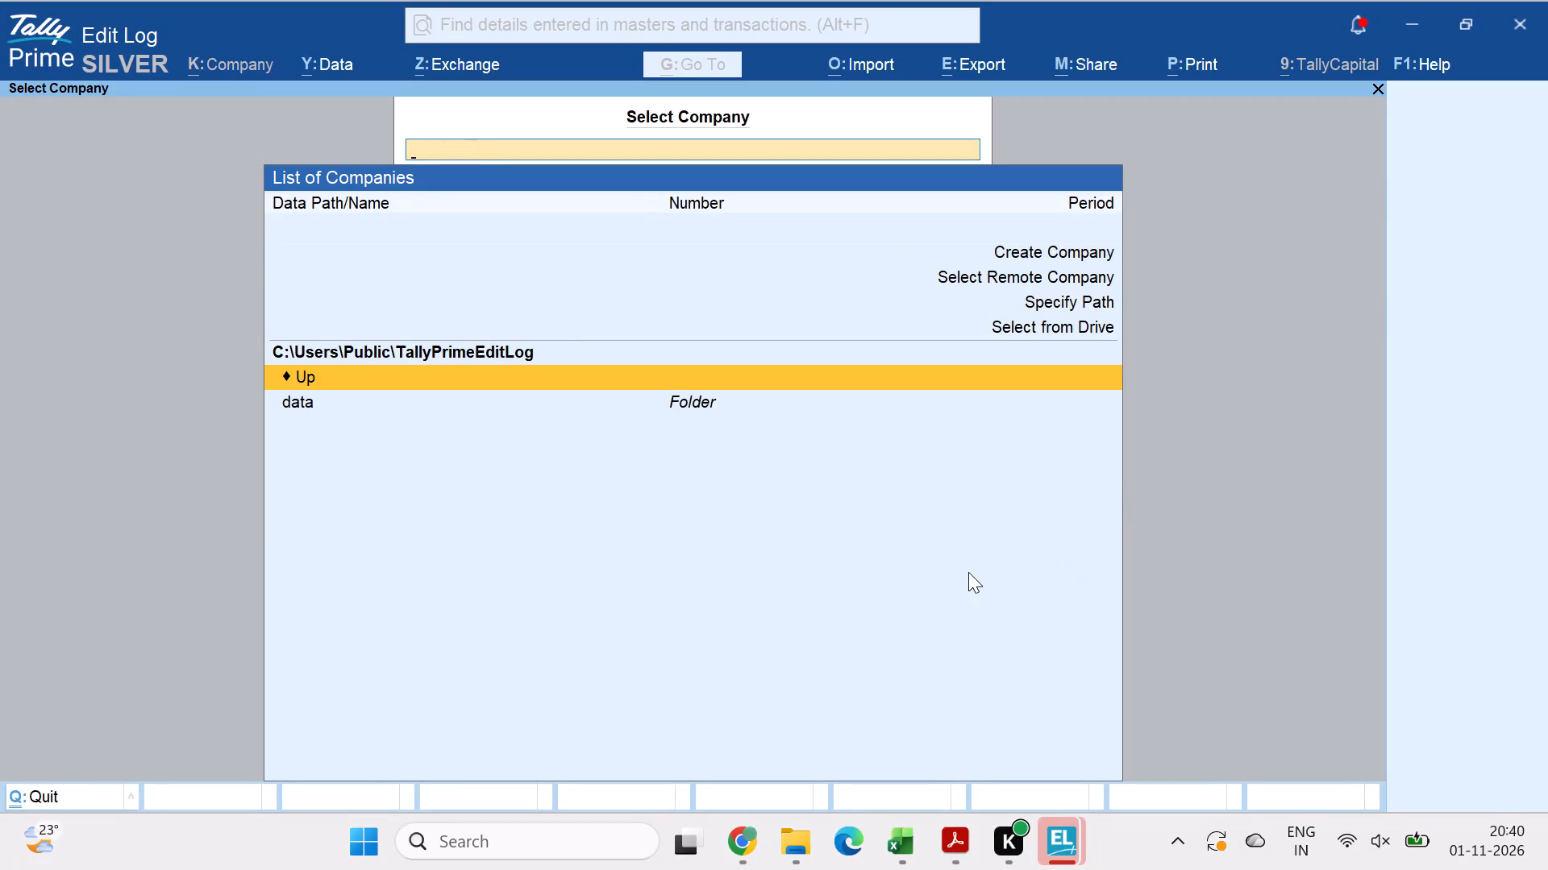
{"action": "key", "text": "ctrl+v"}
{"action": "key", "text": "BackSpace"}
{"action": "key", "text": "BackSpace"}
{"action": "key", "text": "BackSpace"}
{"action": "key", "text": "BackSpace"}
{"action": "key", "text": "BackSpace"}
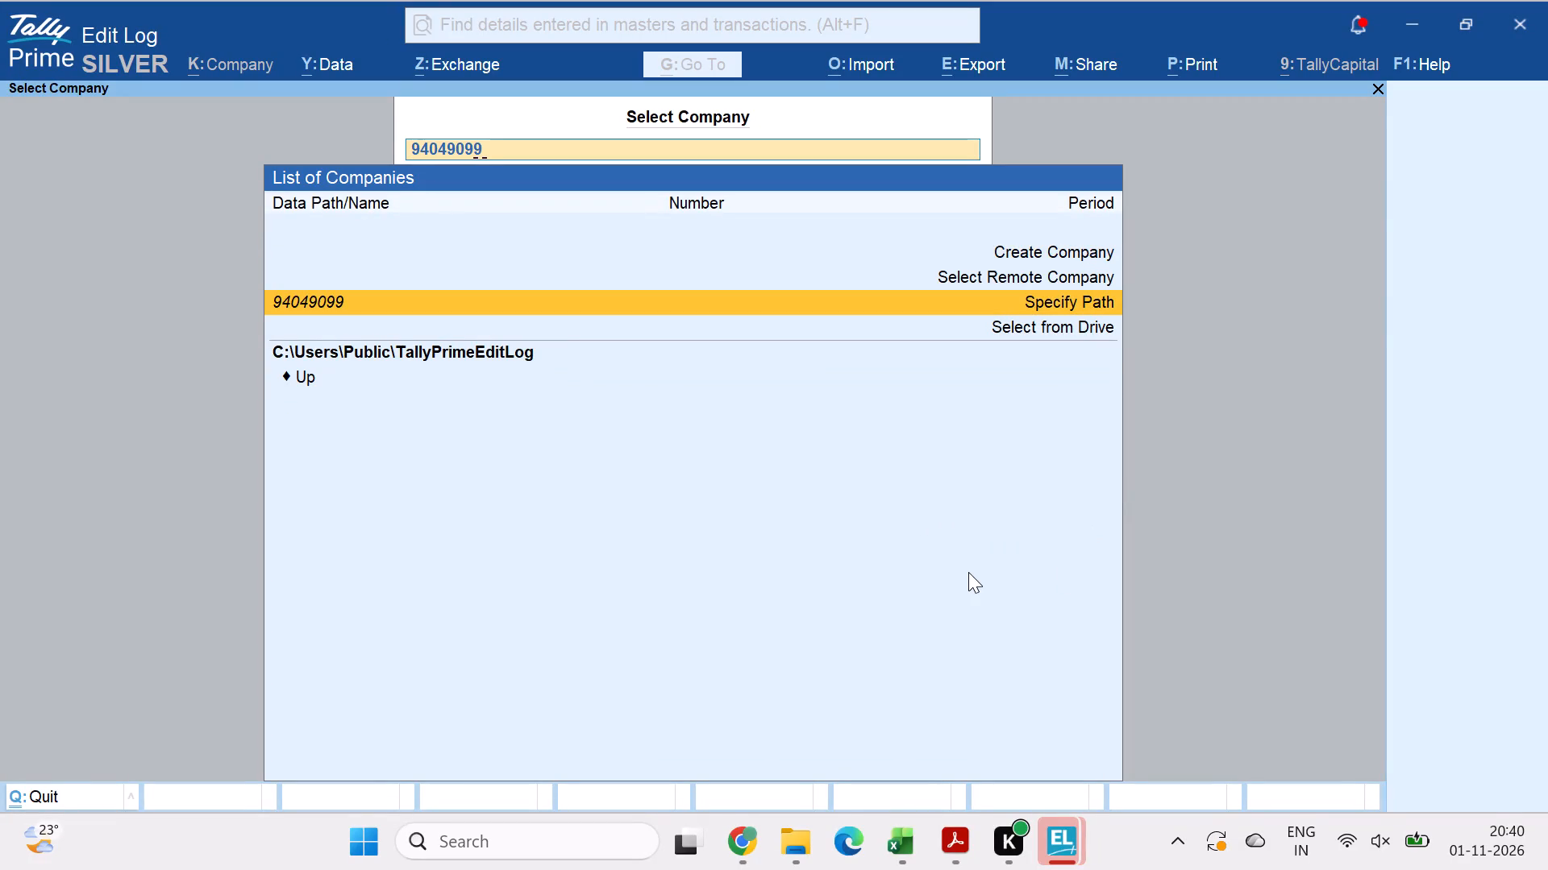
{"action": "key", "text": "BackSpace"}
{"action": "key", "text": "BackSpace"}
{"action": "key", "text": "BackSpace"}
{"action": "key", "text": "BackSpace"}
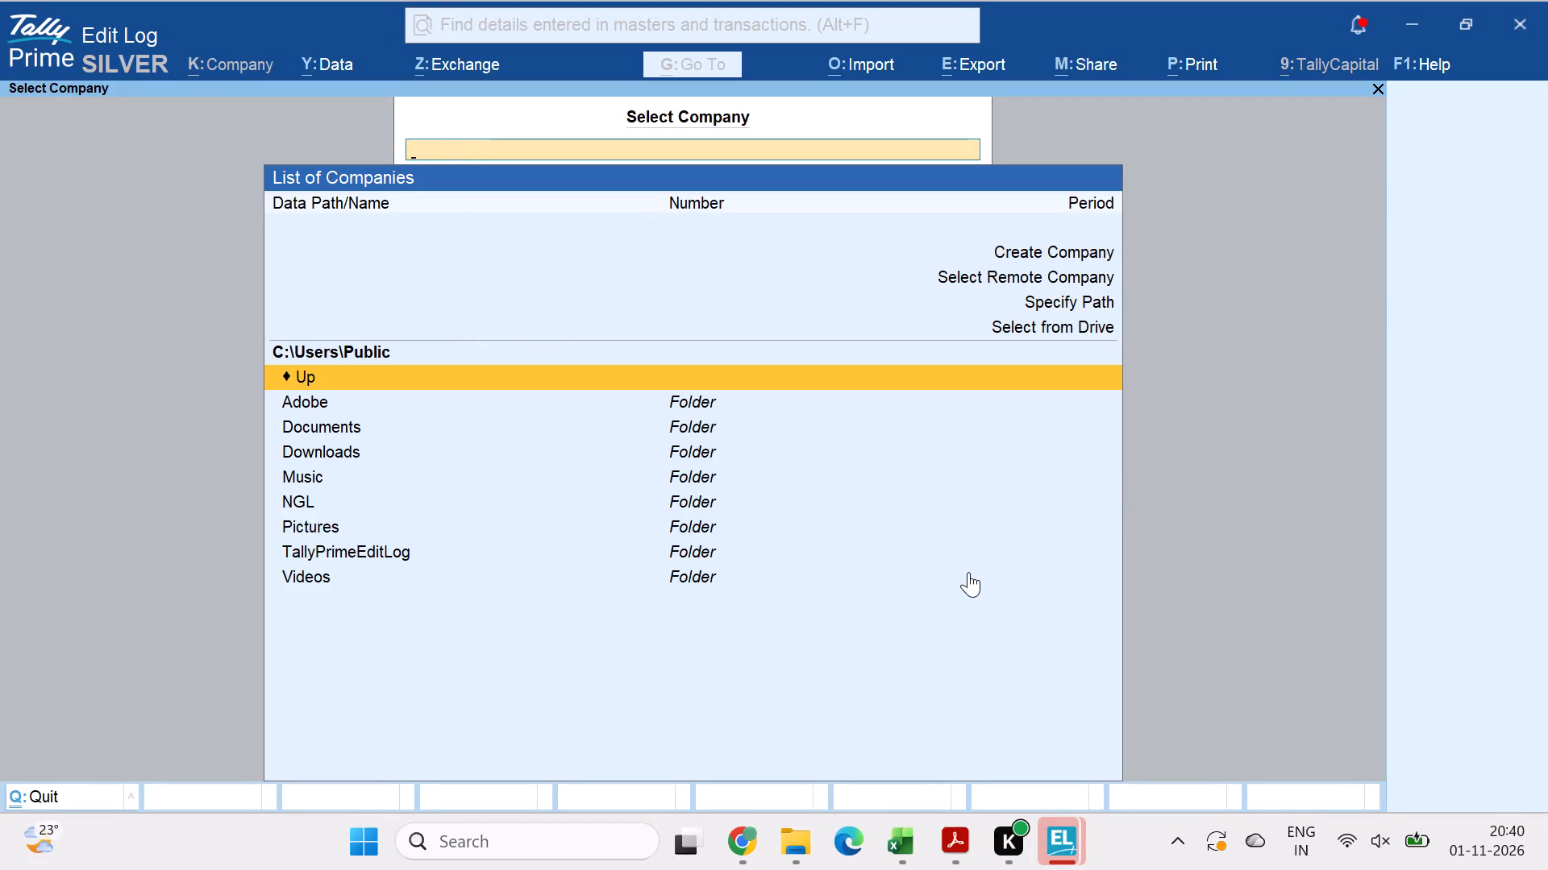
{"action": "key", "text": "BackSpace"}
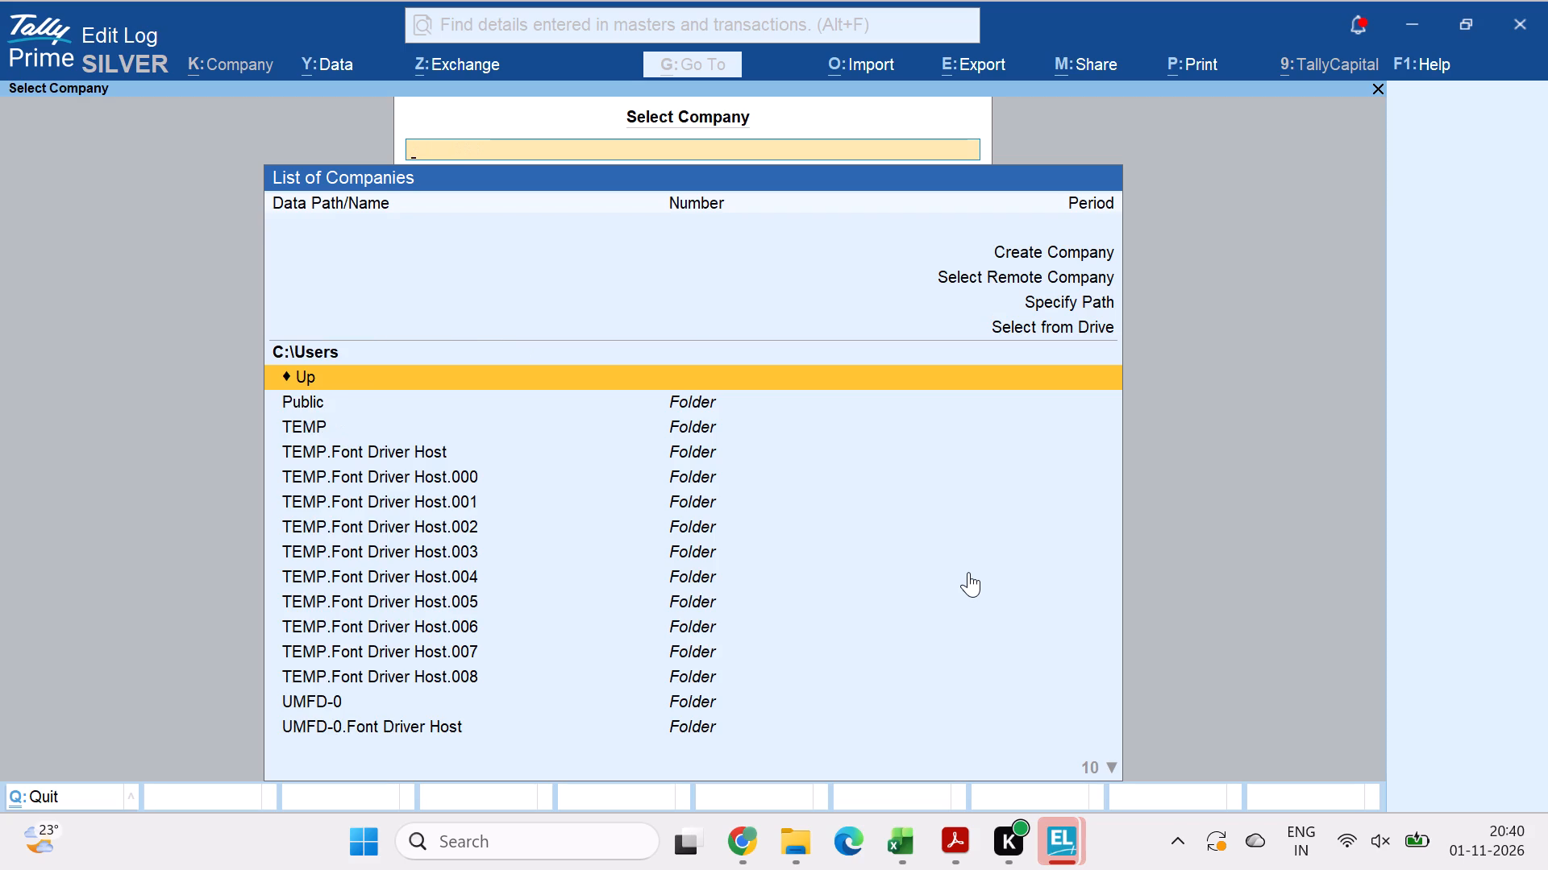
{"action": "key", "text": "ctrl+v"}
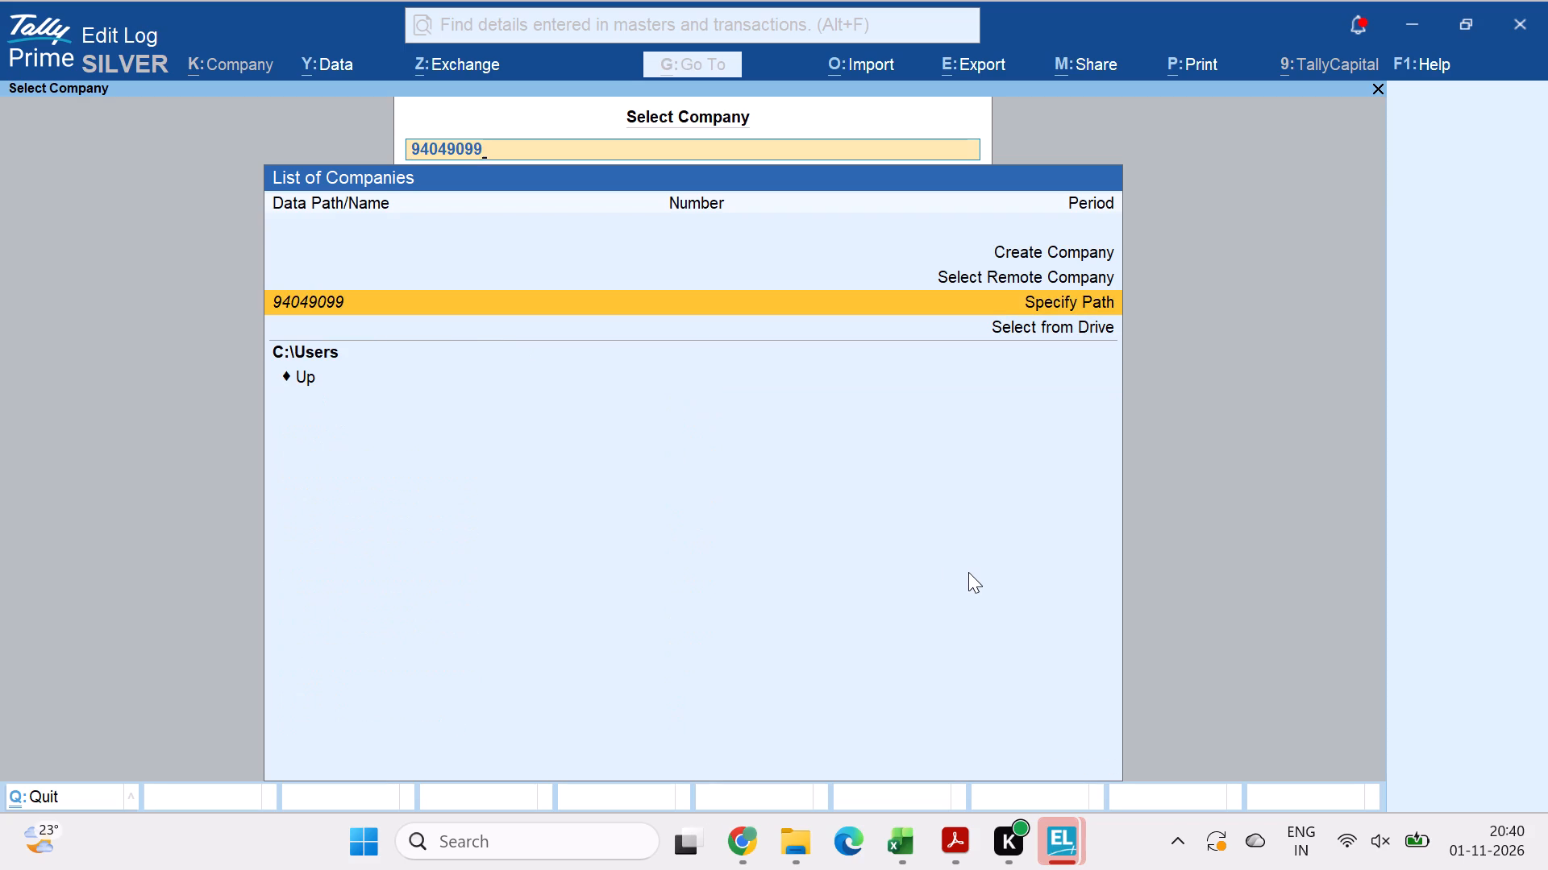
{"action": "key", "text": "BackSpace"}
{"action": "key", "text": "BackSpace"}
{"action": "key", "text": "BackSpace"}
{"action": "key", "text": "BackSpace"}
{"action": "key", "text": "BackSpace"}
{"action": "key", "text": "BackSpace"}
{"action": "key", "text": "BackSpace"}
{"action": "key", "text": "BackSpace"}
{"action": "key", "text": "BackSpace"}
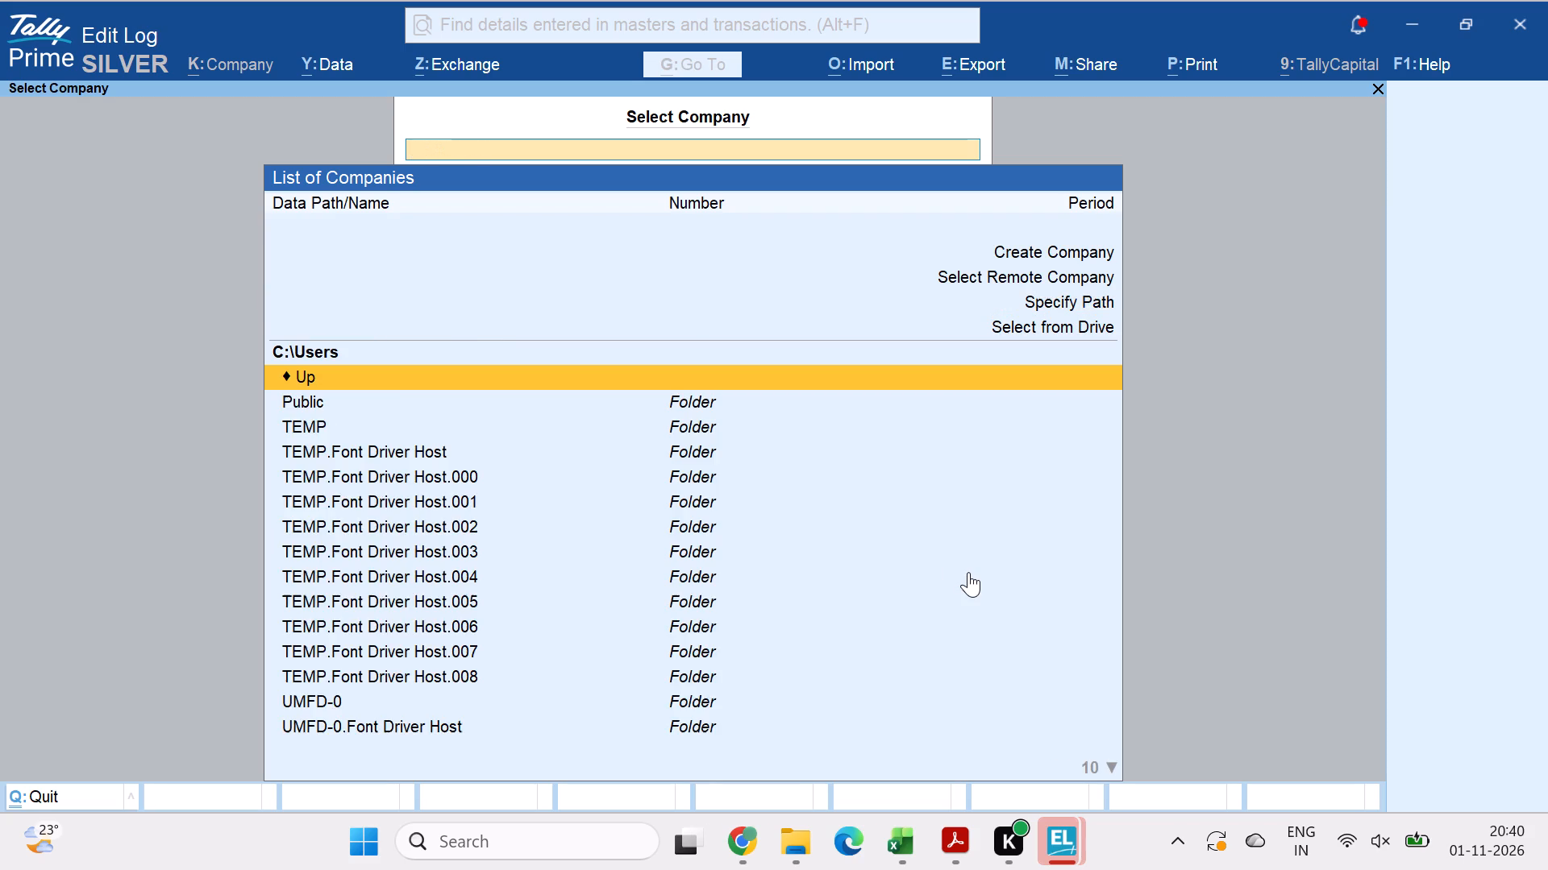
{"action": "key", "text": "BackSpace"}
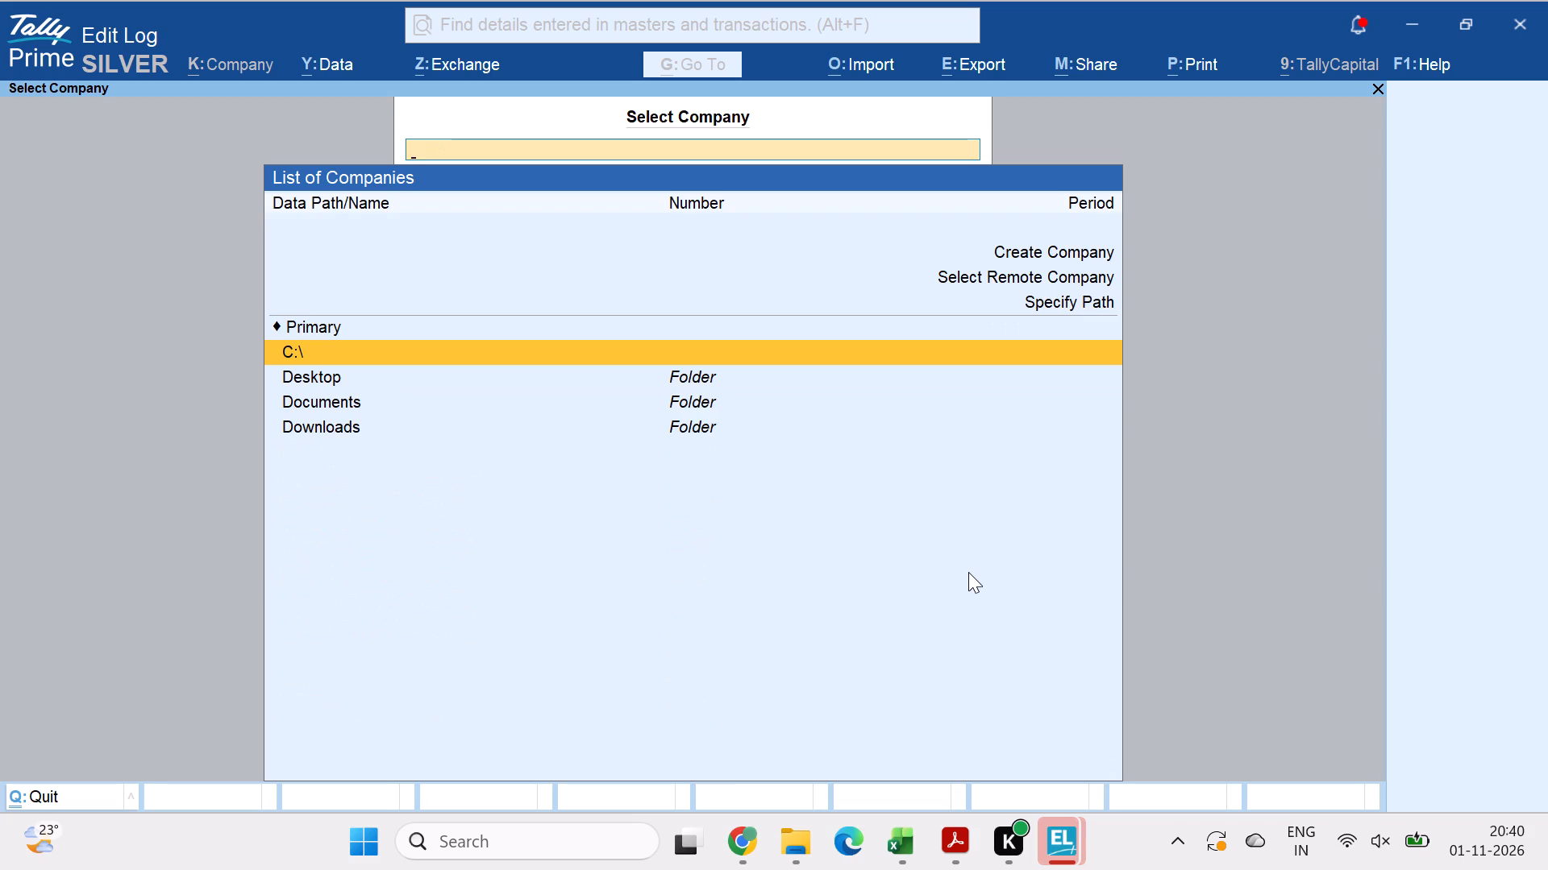
Copy the path of New folder inside Minysu Retail Pvt Ltd from File Explorer and load MINYSU RETAIL PRIVATE LIMITED from it in TallyPrime.
{"action": "left_click", "coordinate": [804, 820]}
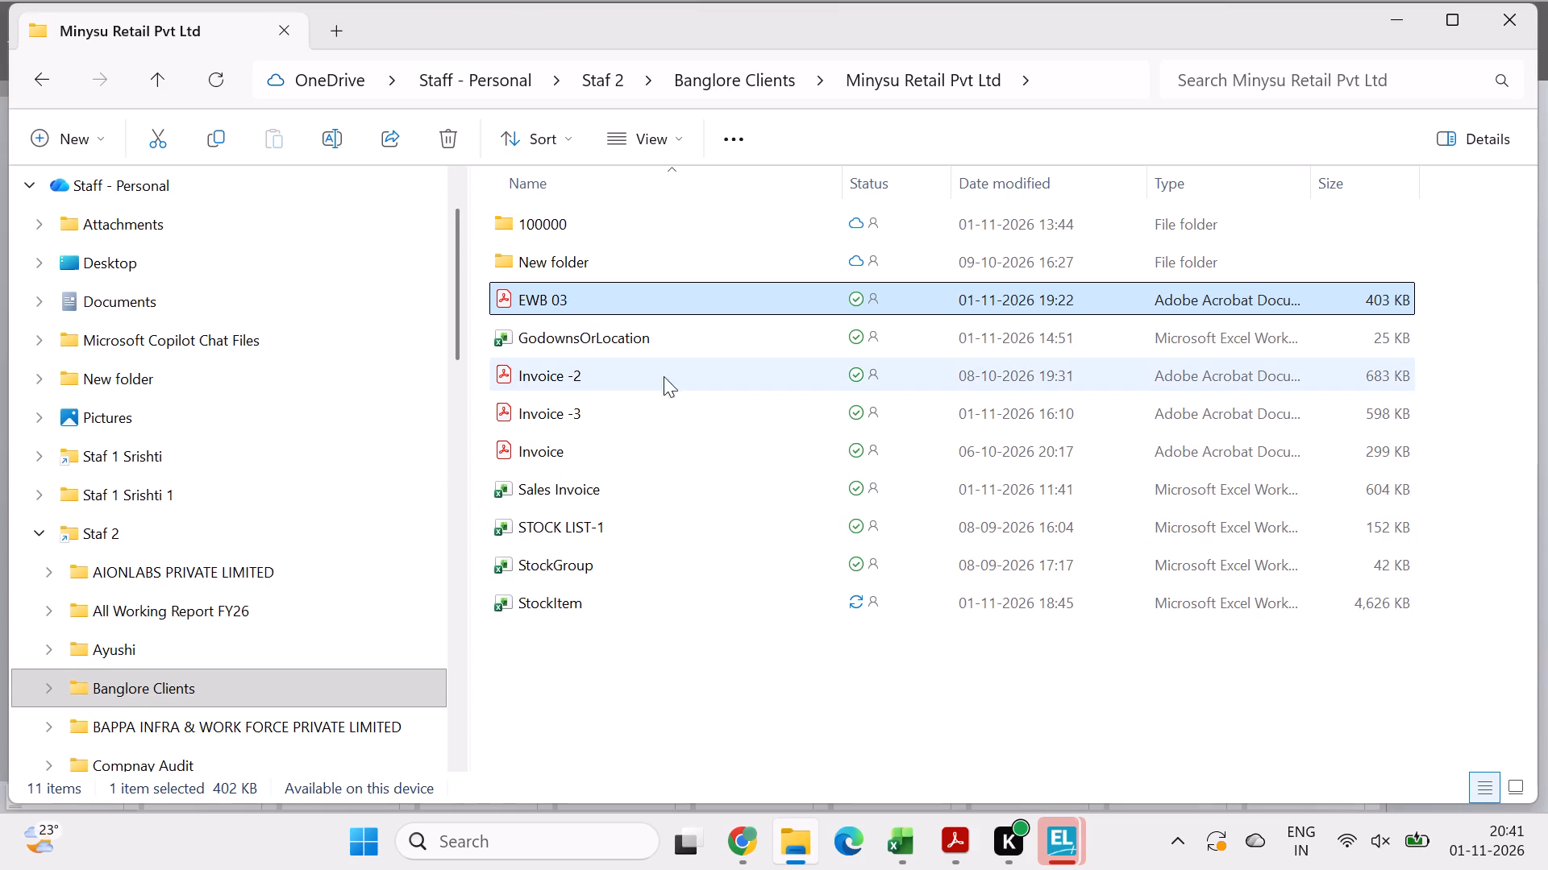
{"action": "double_click", "coordinate": [639, 251]}
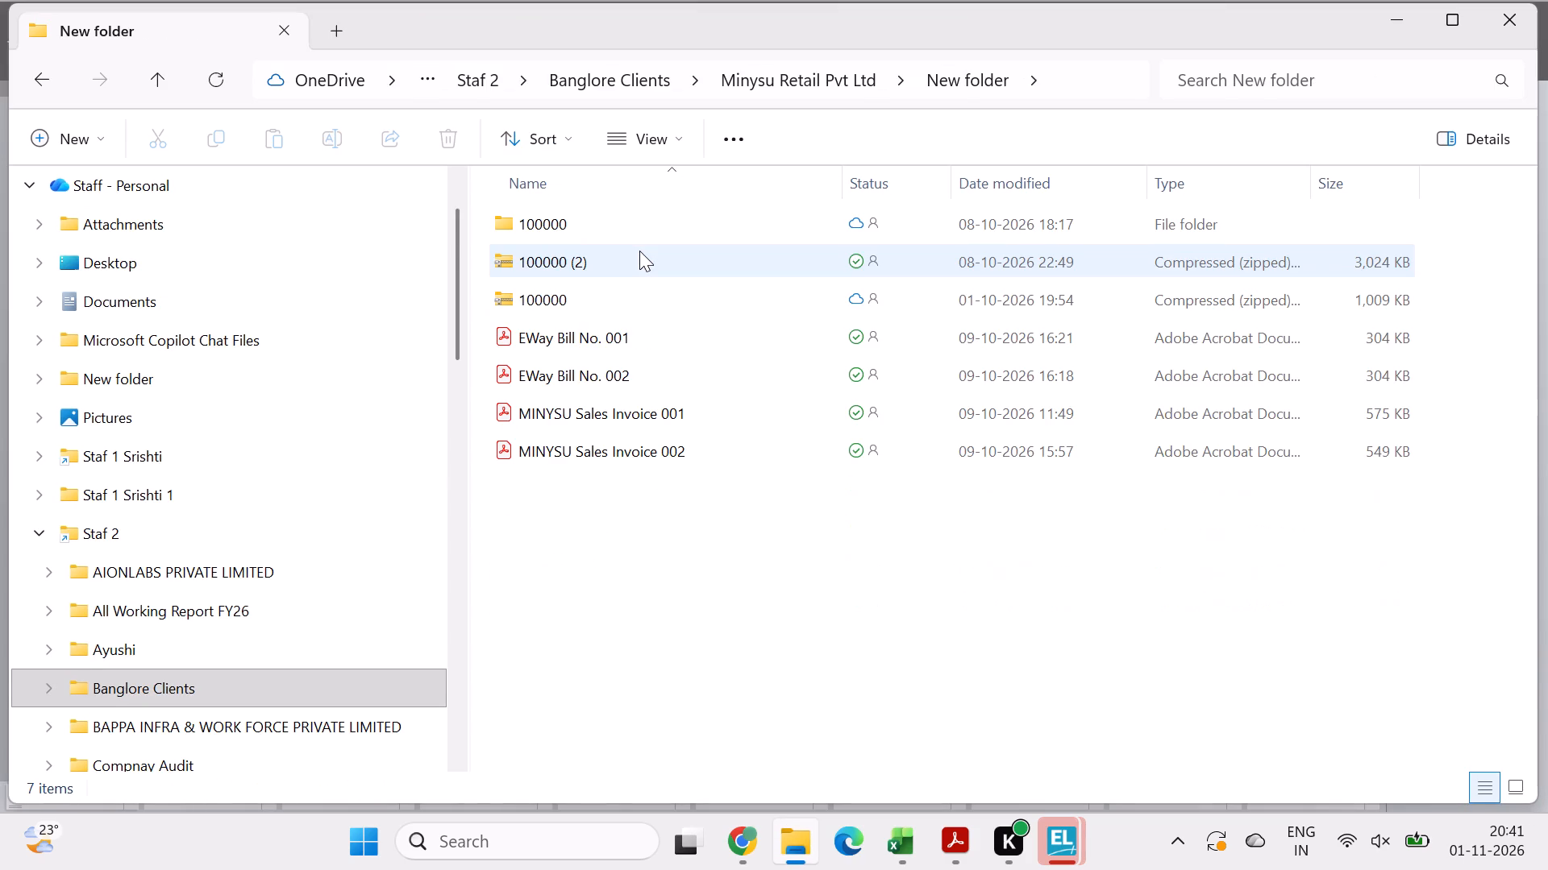
{"action": "key", "text": "alt+d"}
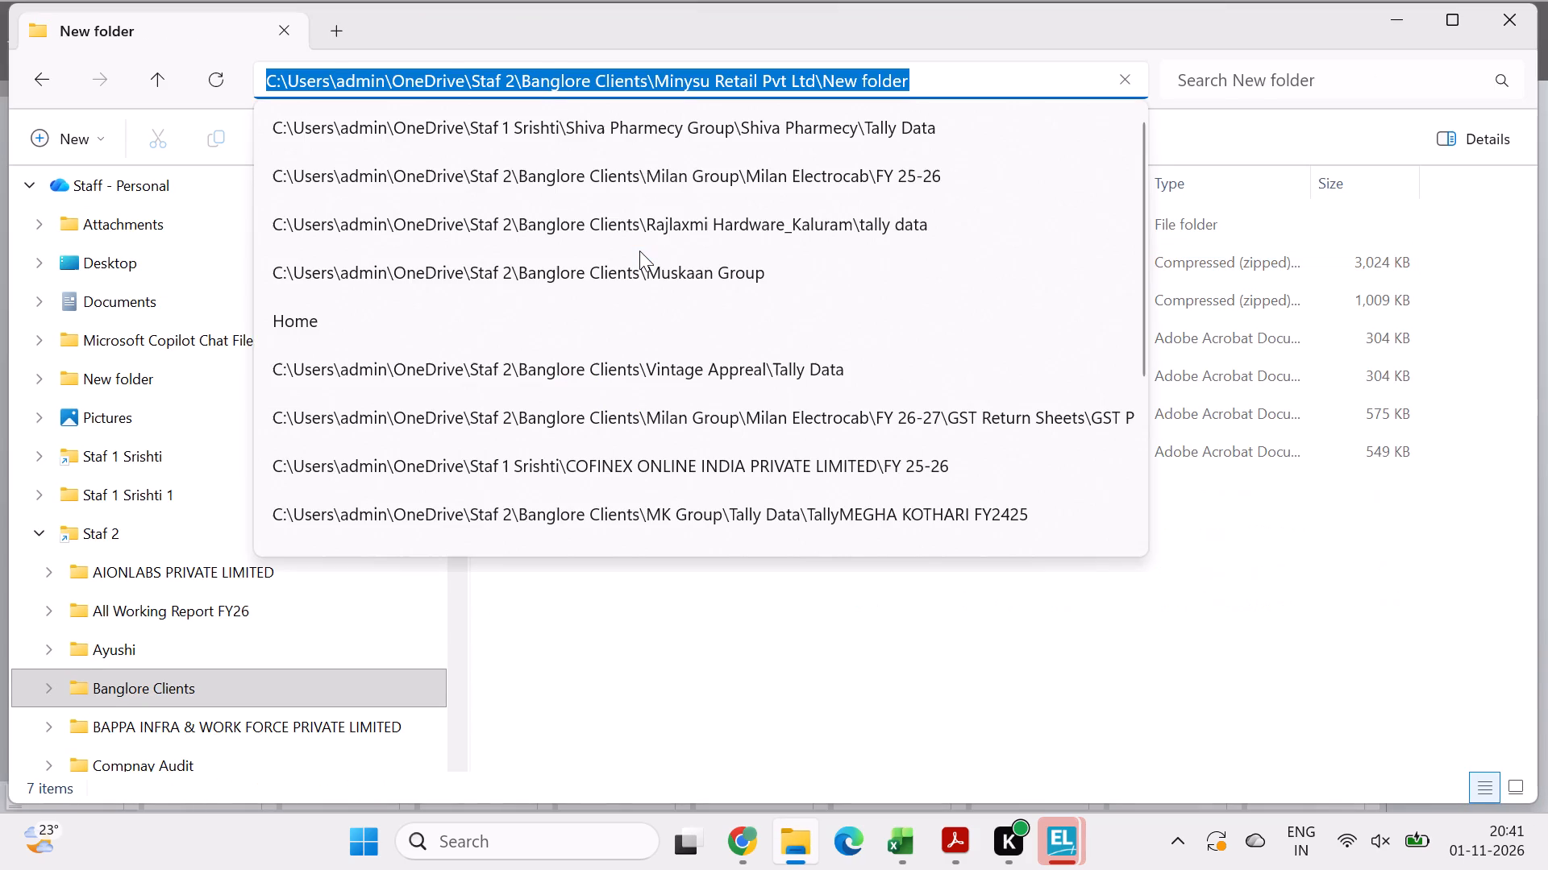
{"action": "key", "text": "ctrl+c"}
{"action": "key", "text": "alt+Tab"}
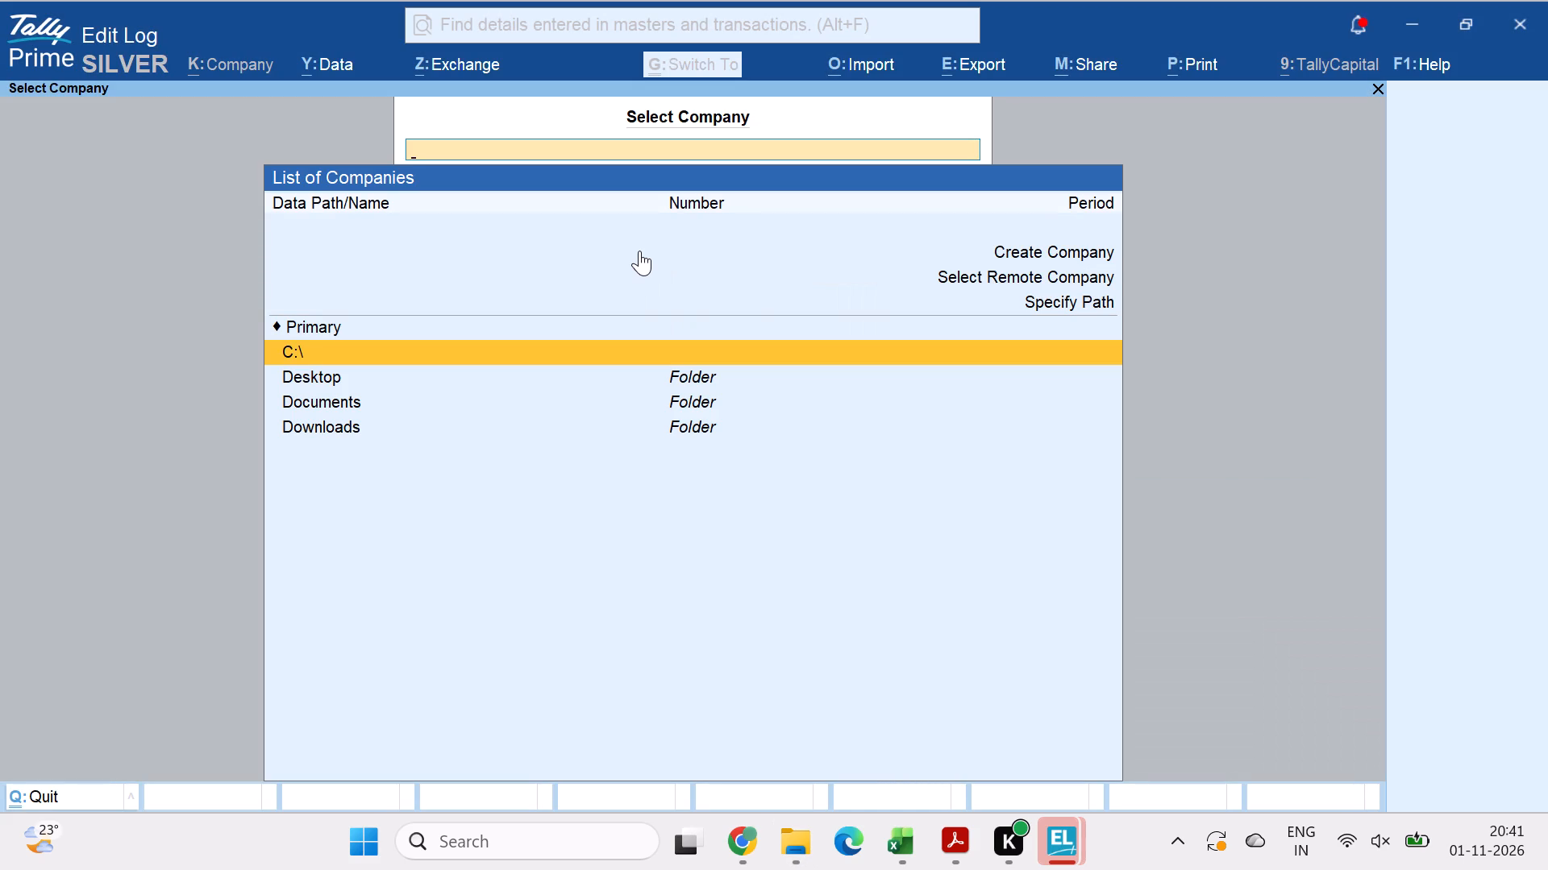
{"action": "key", "text": "ctrl+v"}
{"action": "key", "text": "Return"}
{"action": "key", "text": "Return"}
{"action": "key", "text": "Return"}
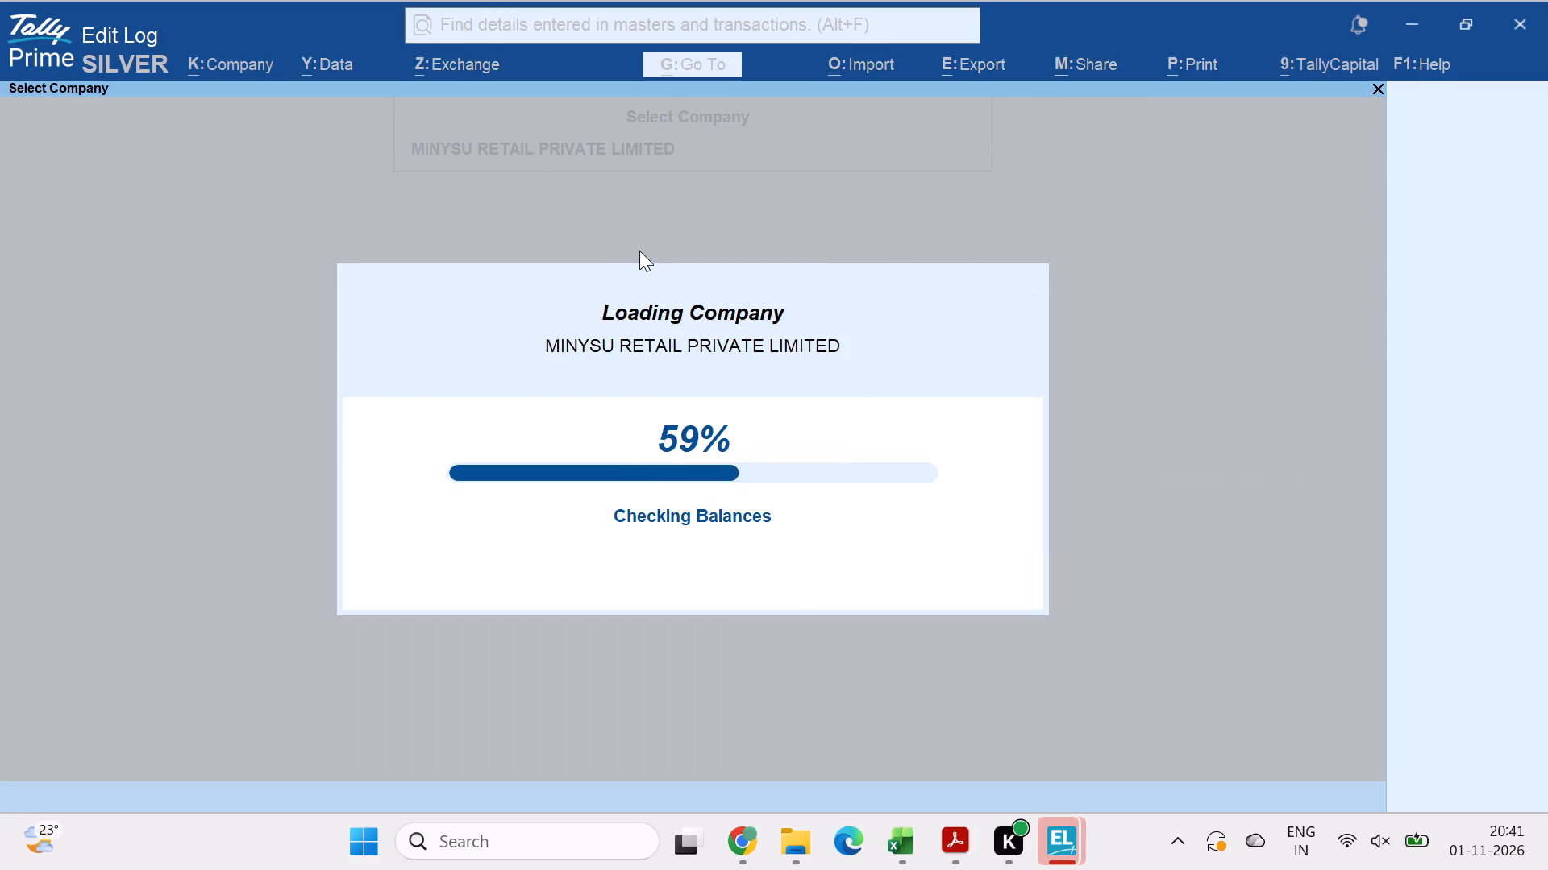
Open Garima Enterprises sales voucher FY26-27/04 for alteration from the November sales register.
{"action": "type", "text": "das"}
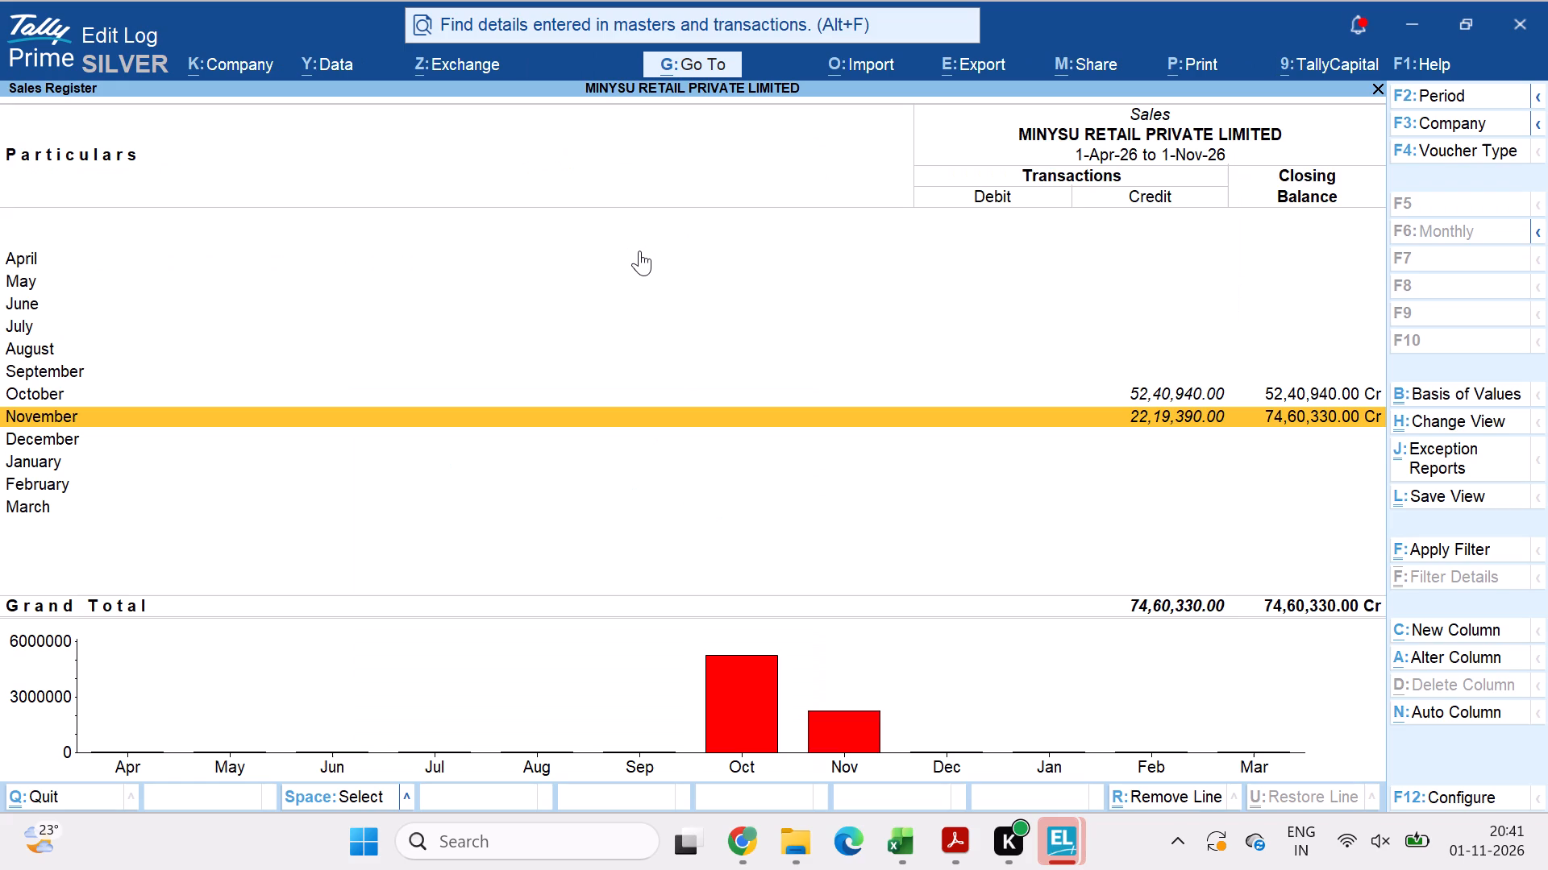
{"action": "key", "text": "Return"}
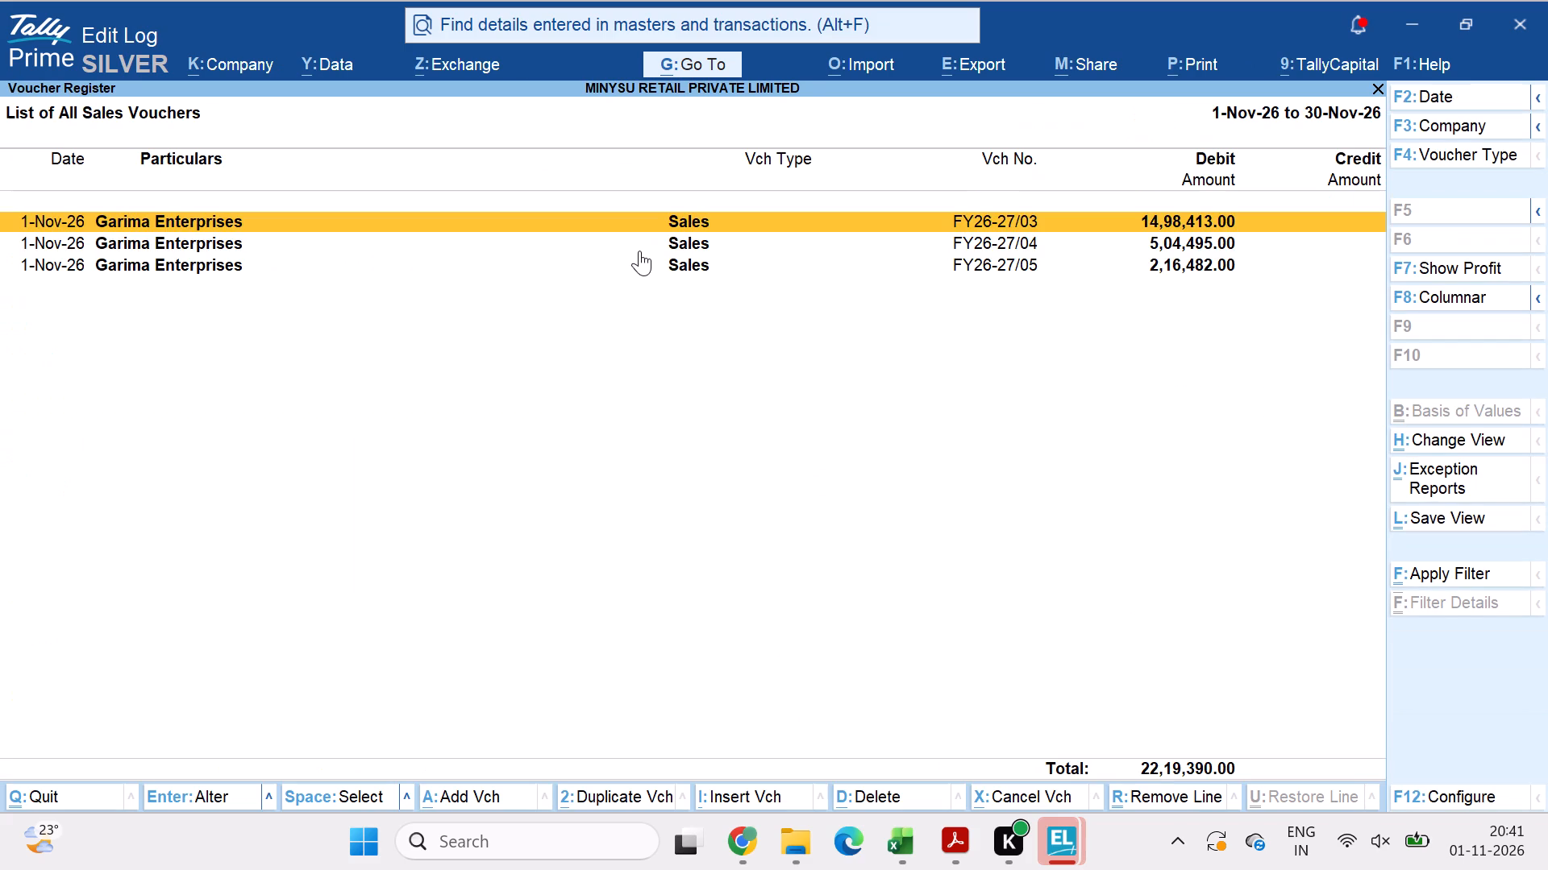
{"action": "key", "text": "Down"}
{"action": "key", "text": "Return"}
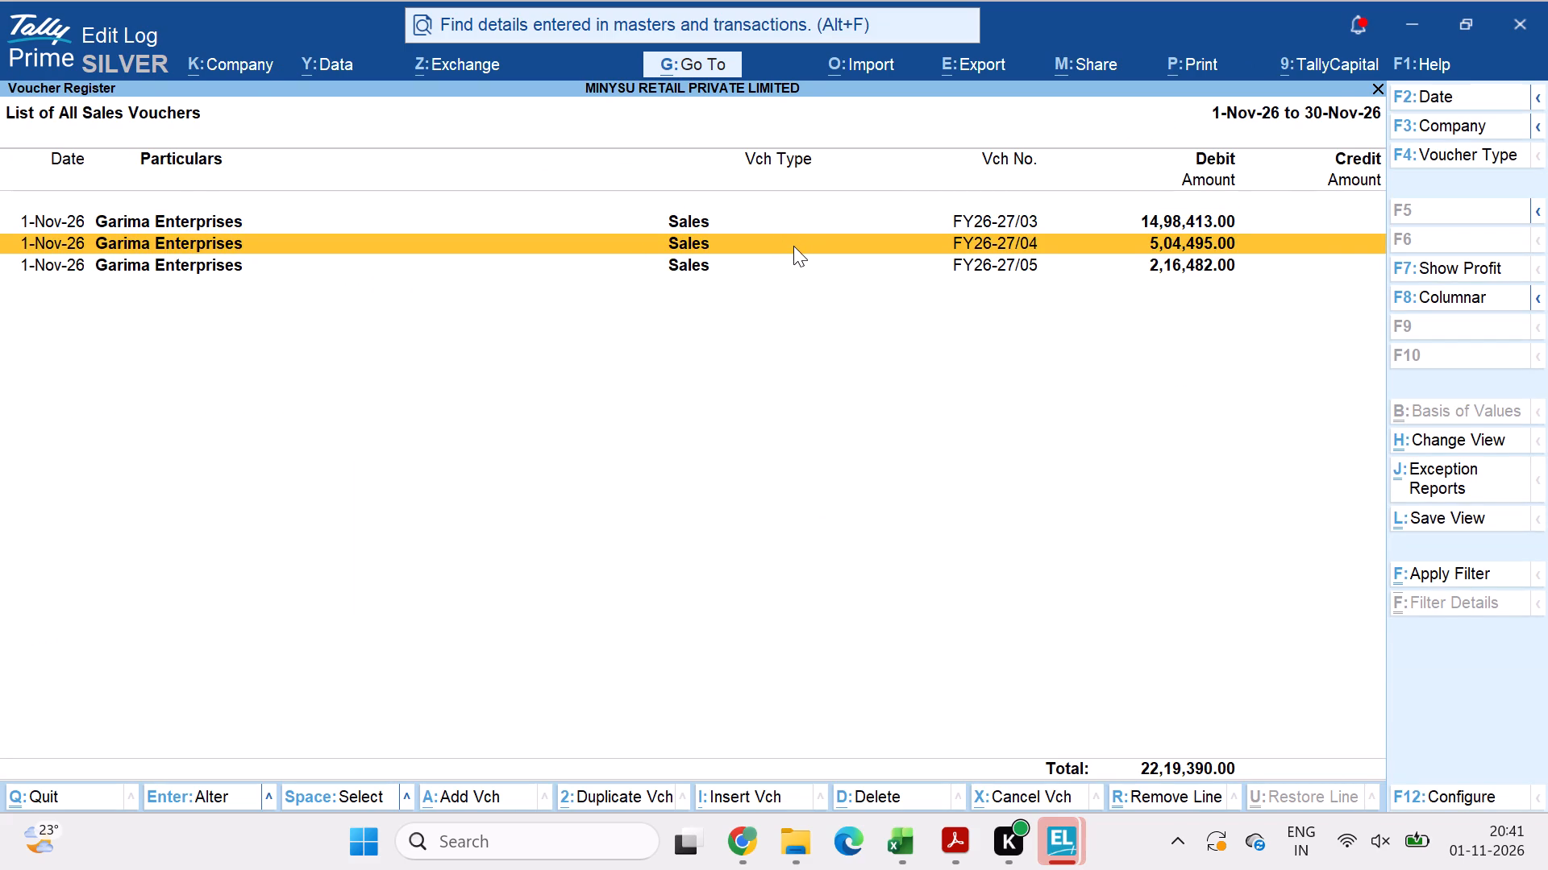
Set Provide GST/e-Way Bill/e-Invoice details to Yes and accept the voucher's existing e-Way Bill and e-Invoice details.
{"action": "left_click", "coordinate": [331, 686]}
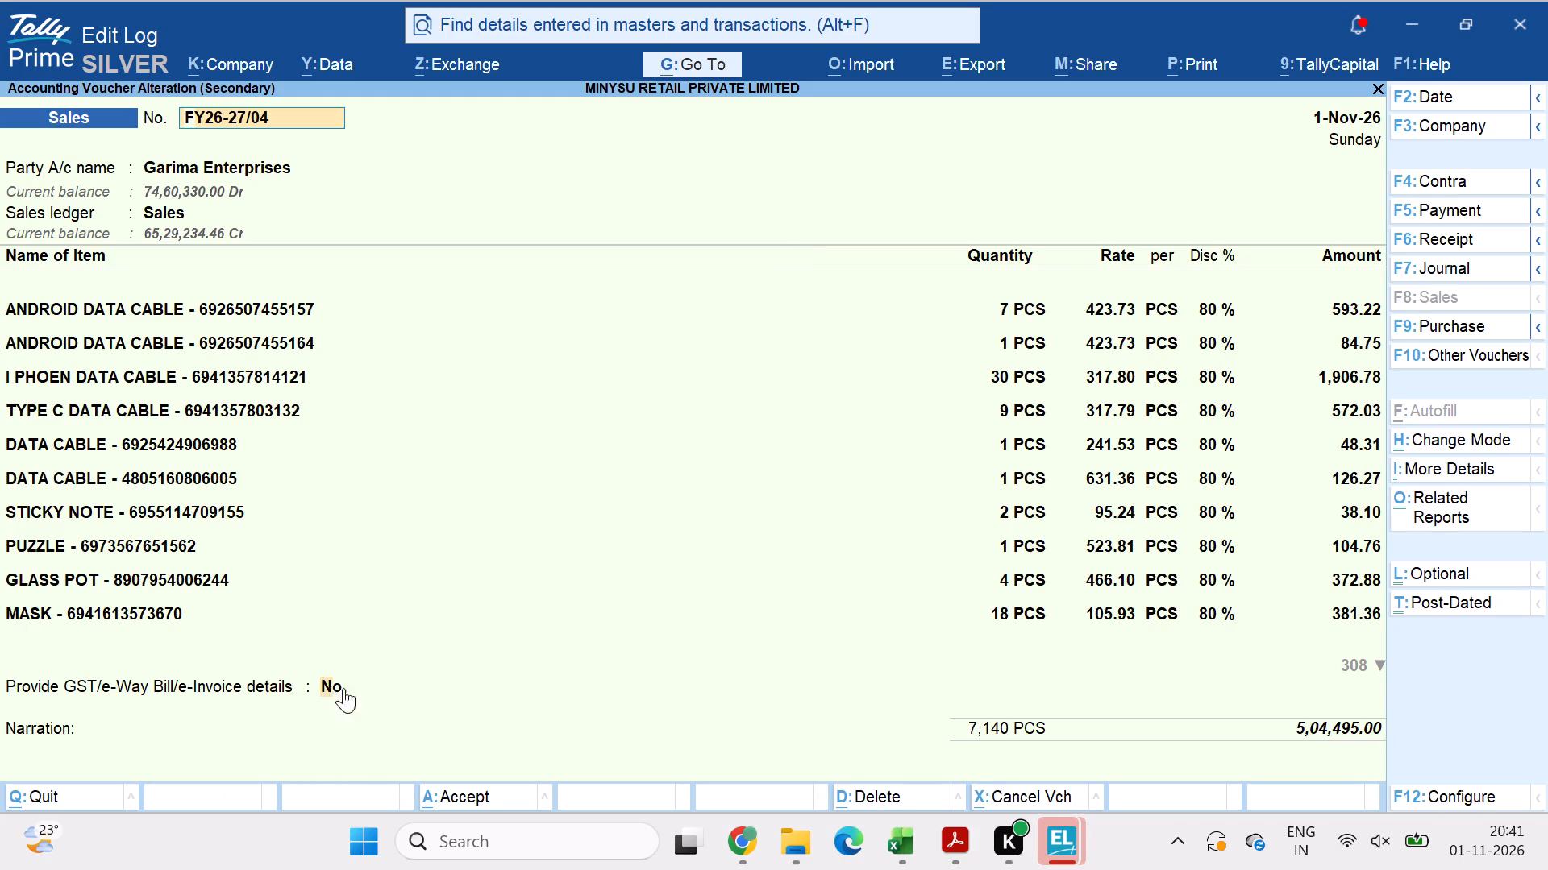
{"action": "key", "text": "Down"}
{"action": "key", "text": "Return"}
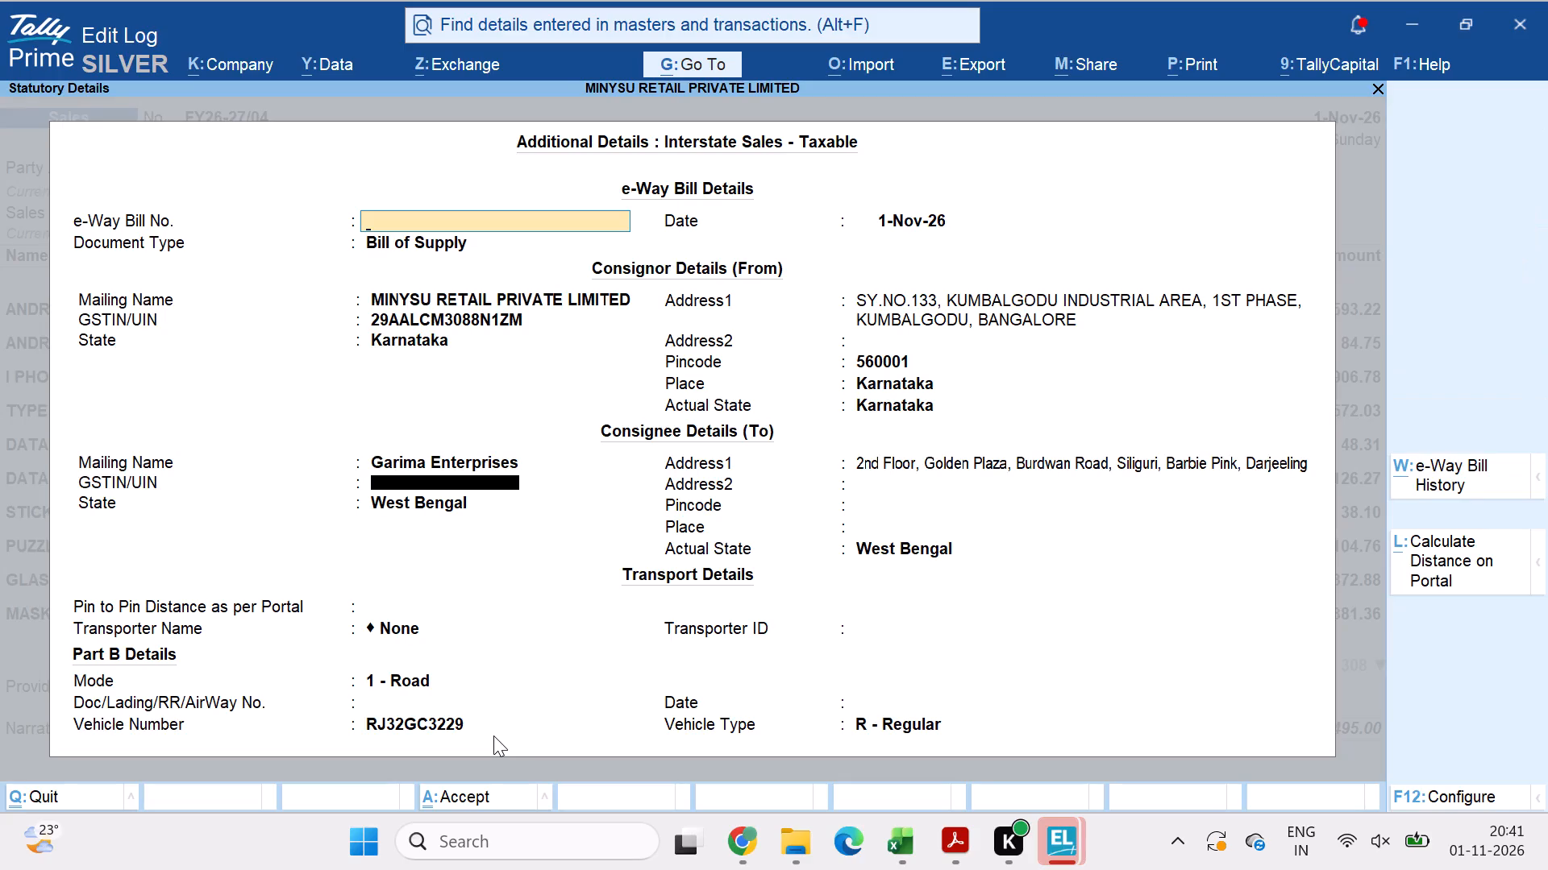
{"action": "key", "text": "ctrl+a"}
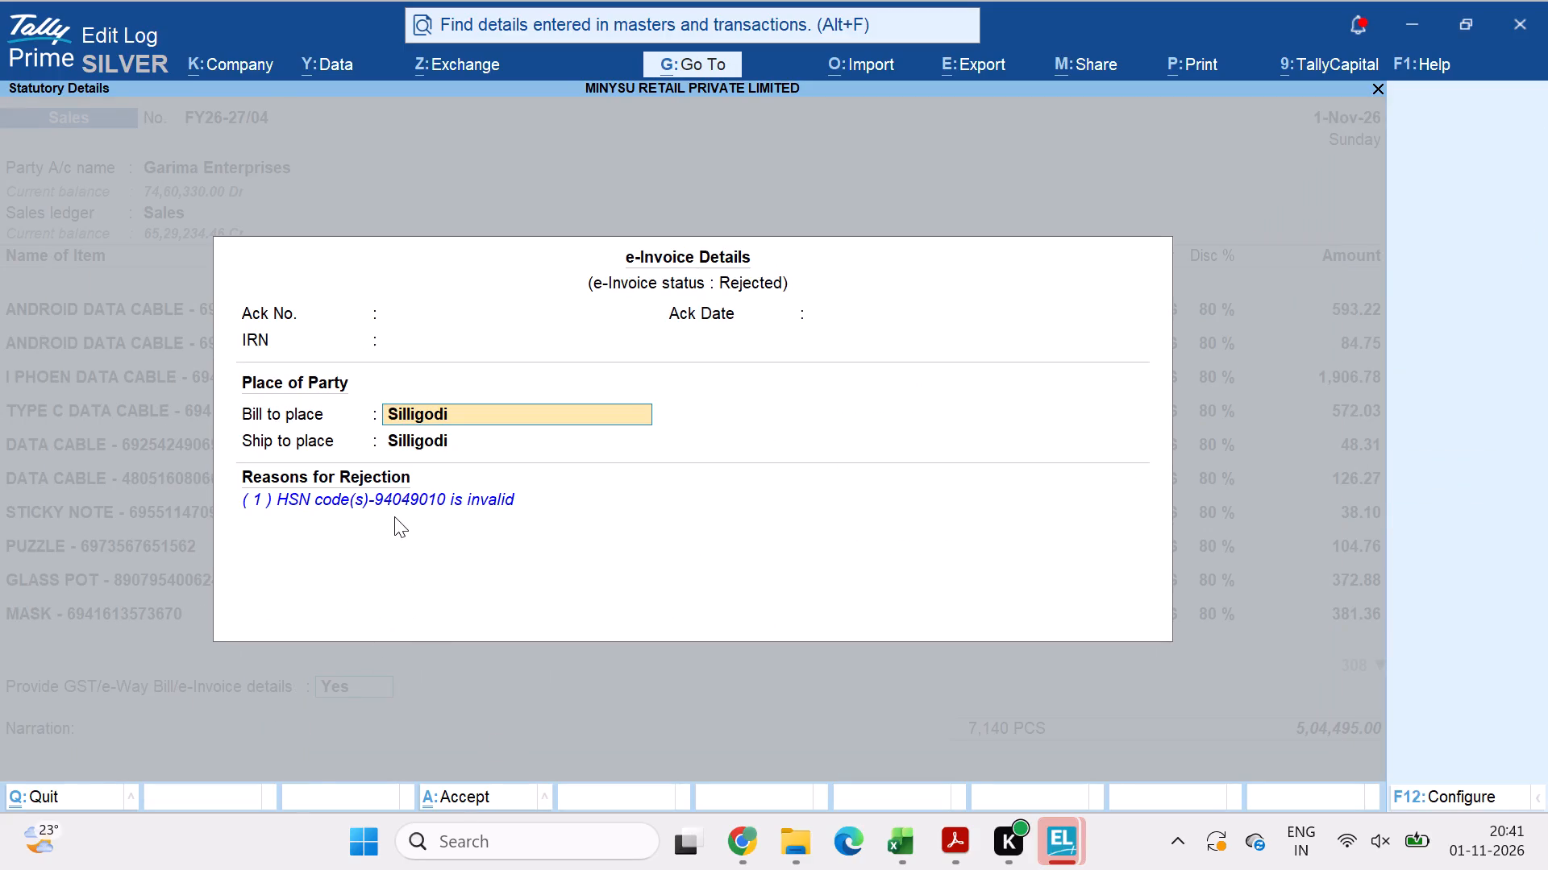
{"action": "key", "text": "ctrl+a"}
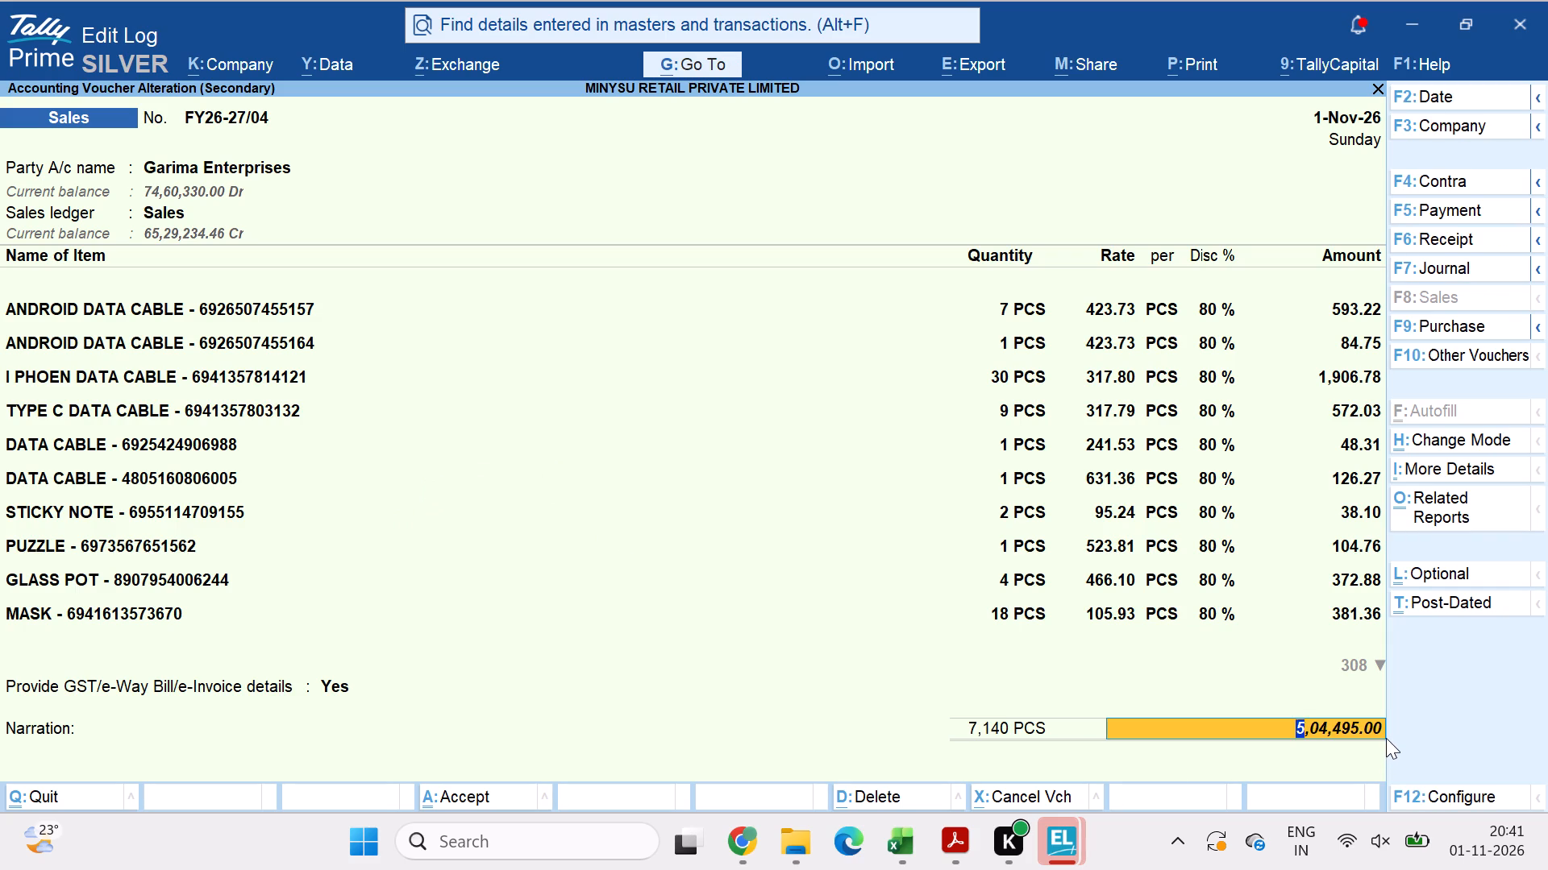
Set the bill-wise reference for Garima Enterprises as New Ref FY26-27/04 for 5,04,495.00 Dr and accept it.
{"action": "key", "text": "Return"}
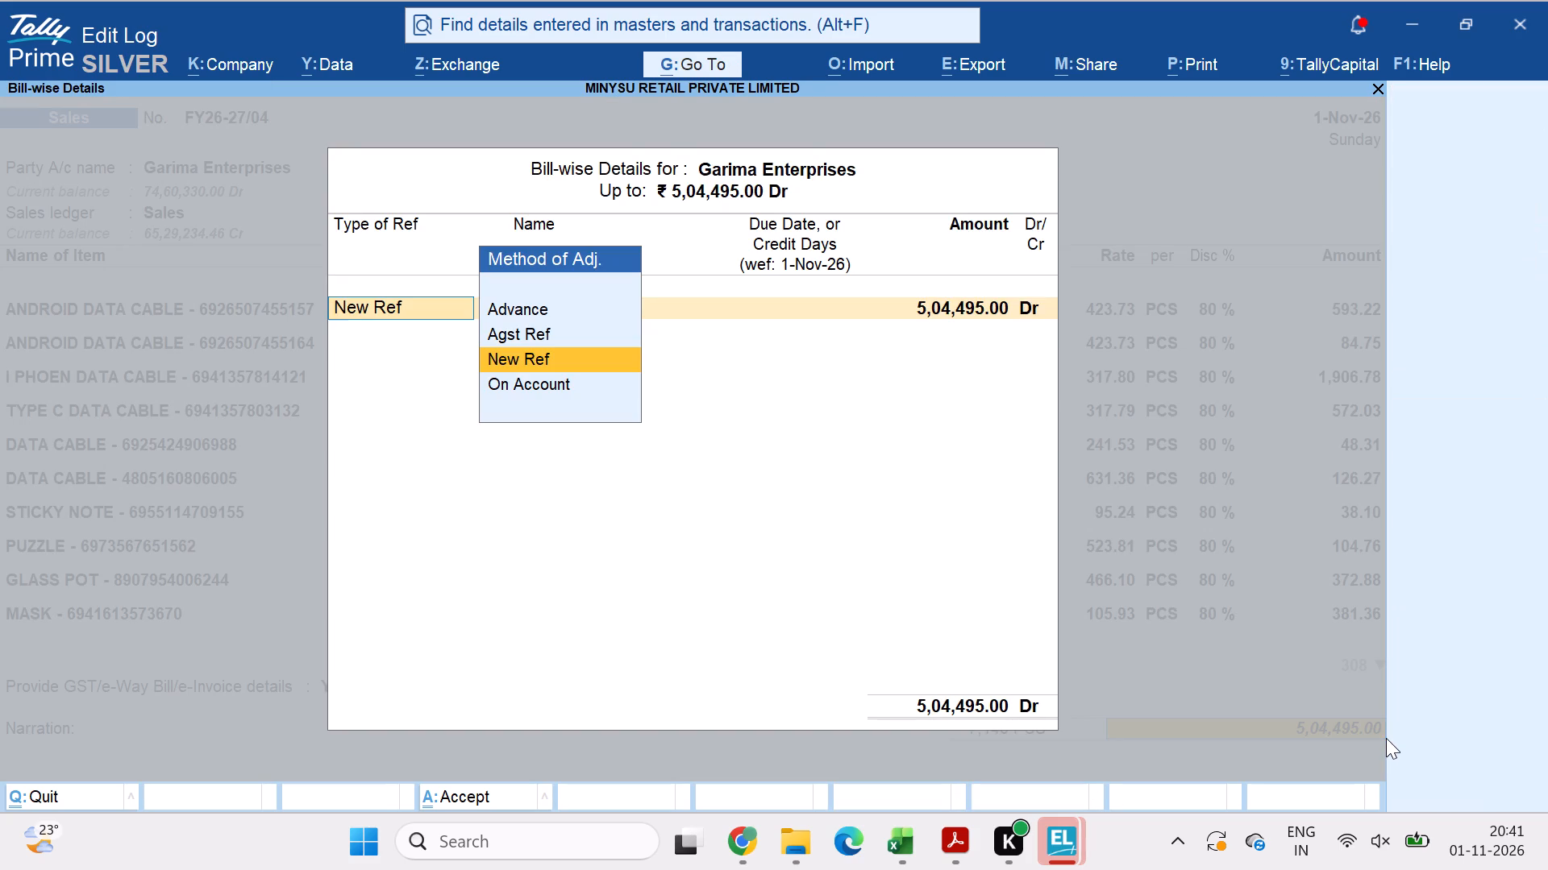
{"action": "key", "text": "Down"}
{"action": "key", "text": "Return"}
{"action": "key", "text": "BackSpace"}
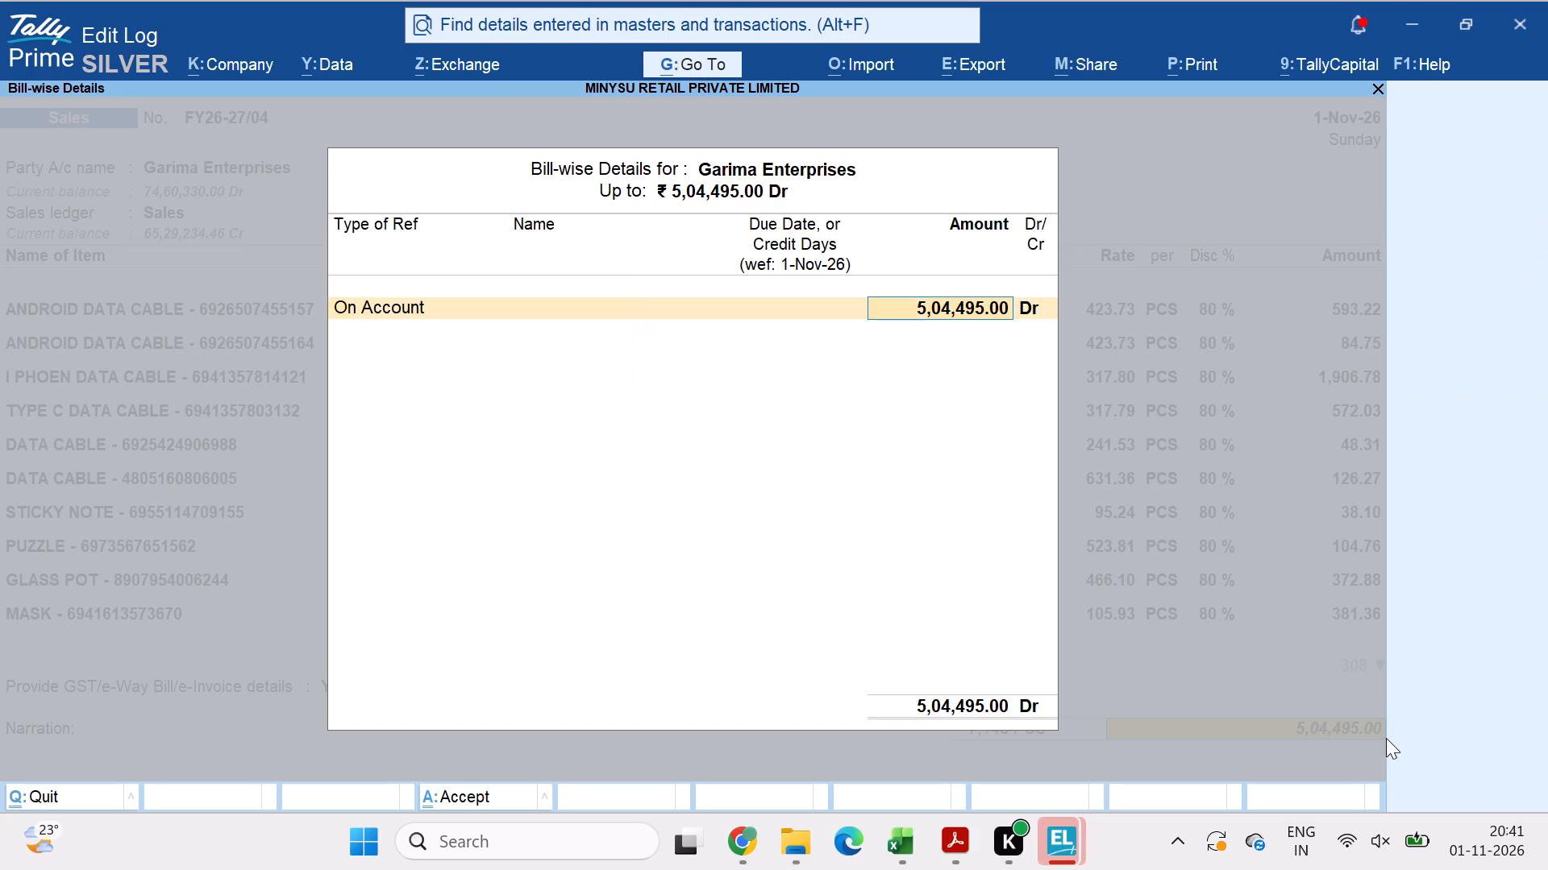
{"action": "key", "text": "Up"}
{"action": "key", "text": "Return"}
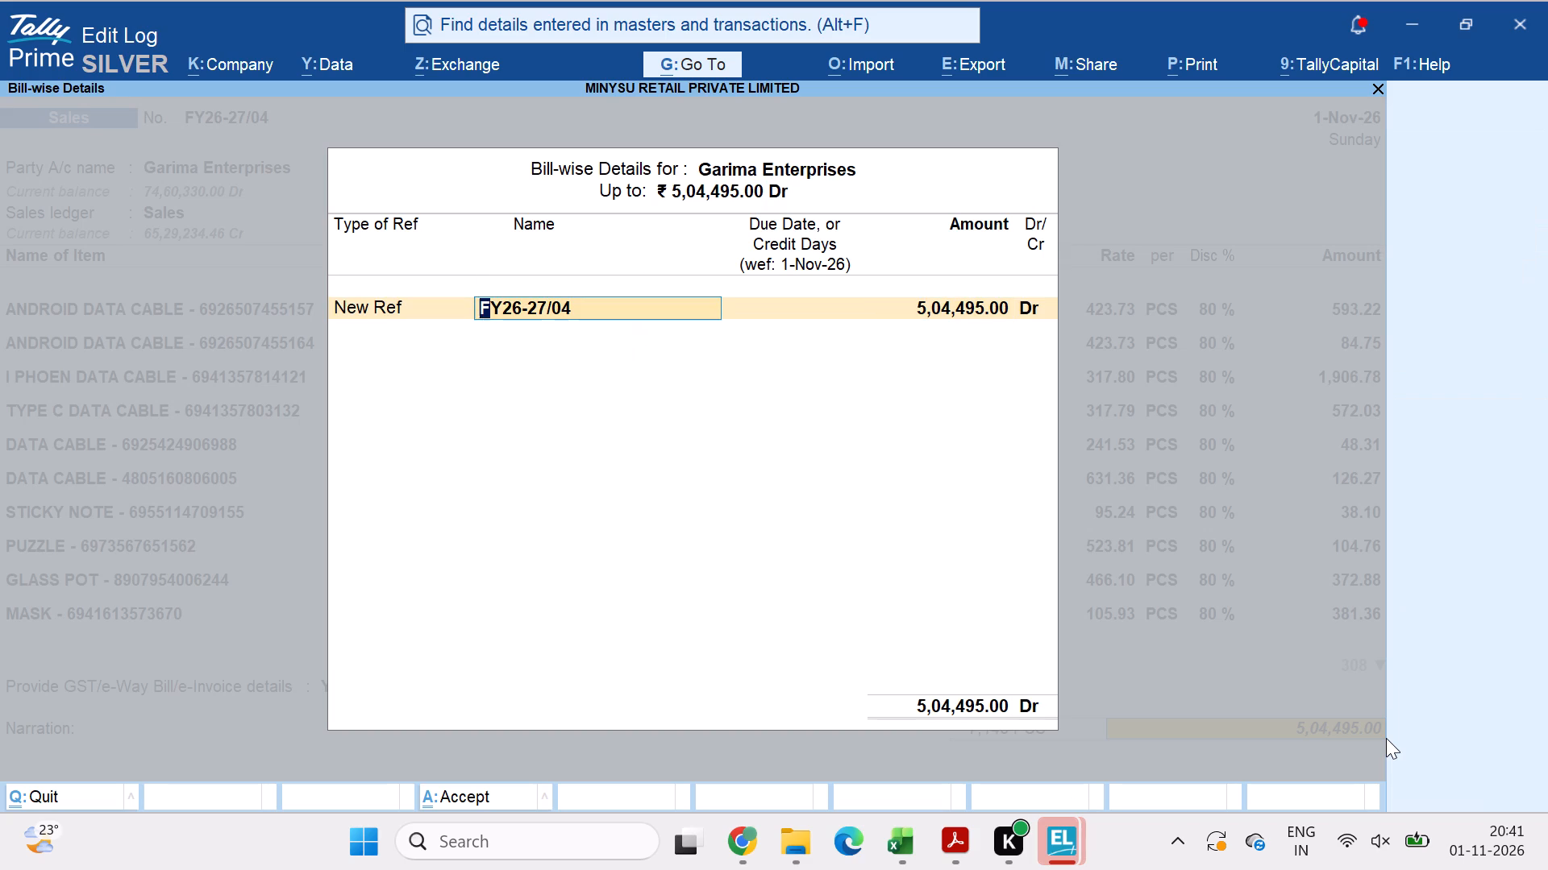
{"action": "key", "text": "ctrl+a"}
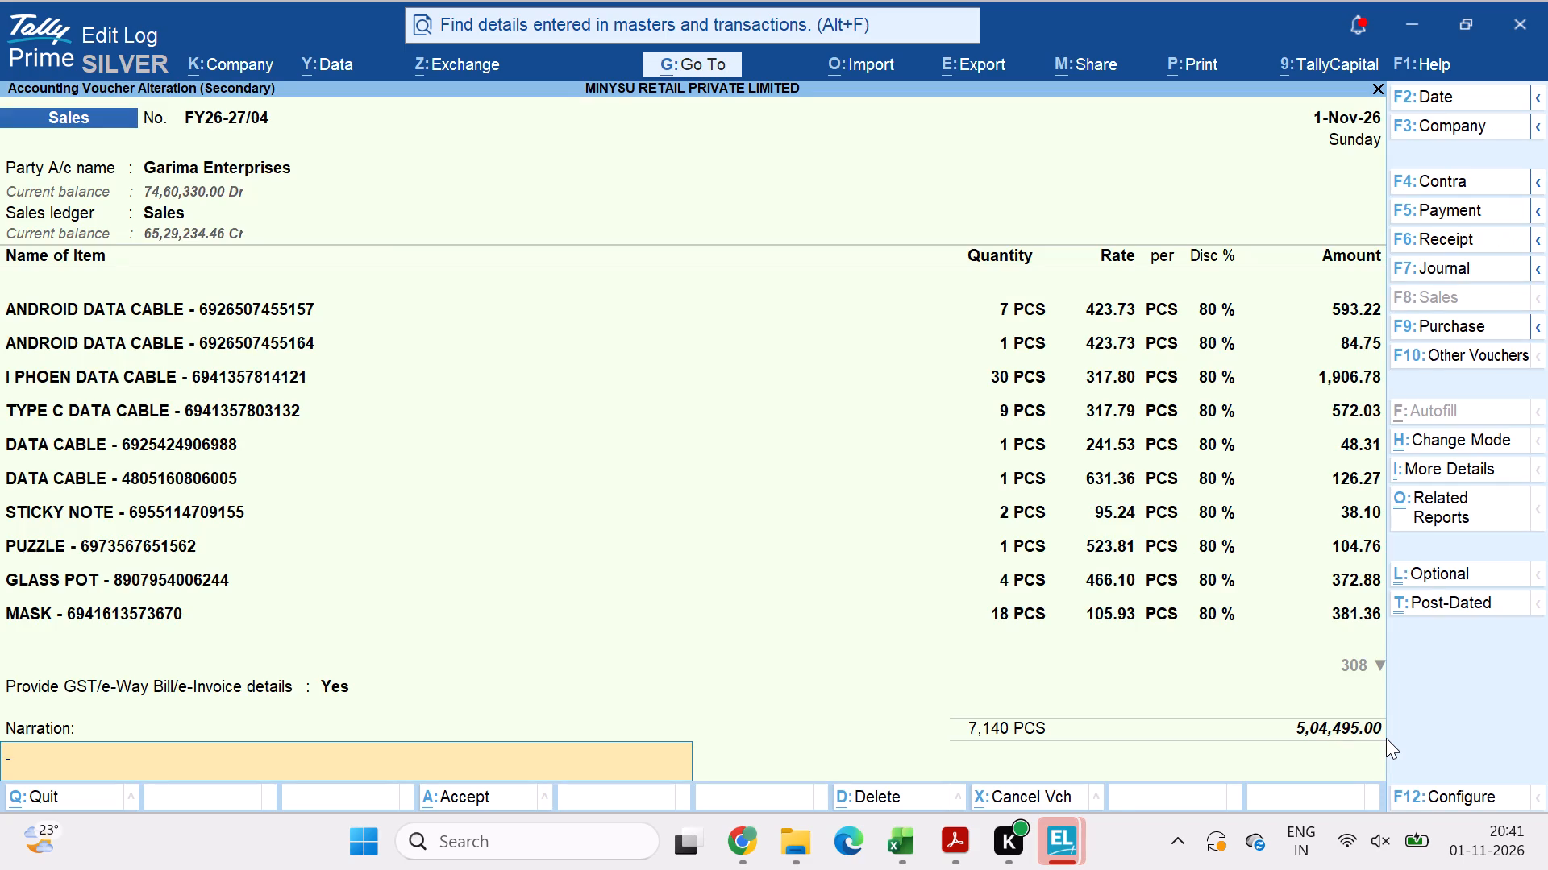
Save voucher FY26-27/04 and agree to send its details again for e-Invoice generation.
{"action": "key", "text": "Return"}
{"action": "key", "text": "Return"}
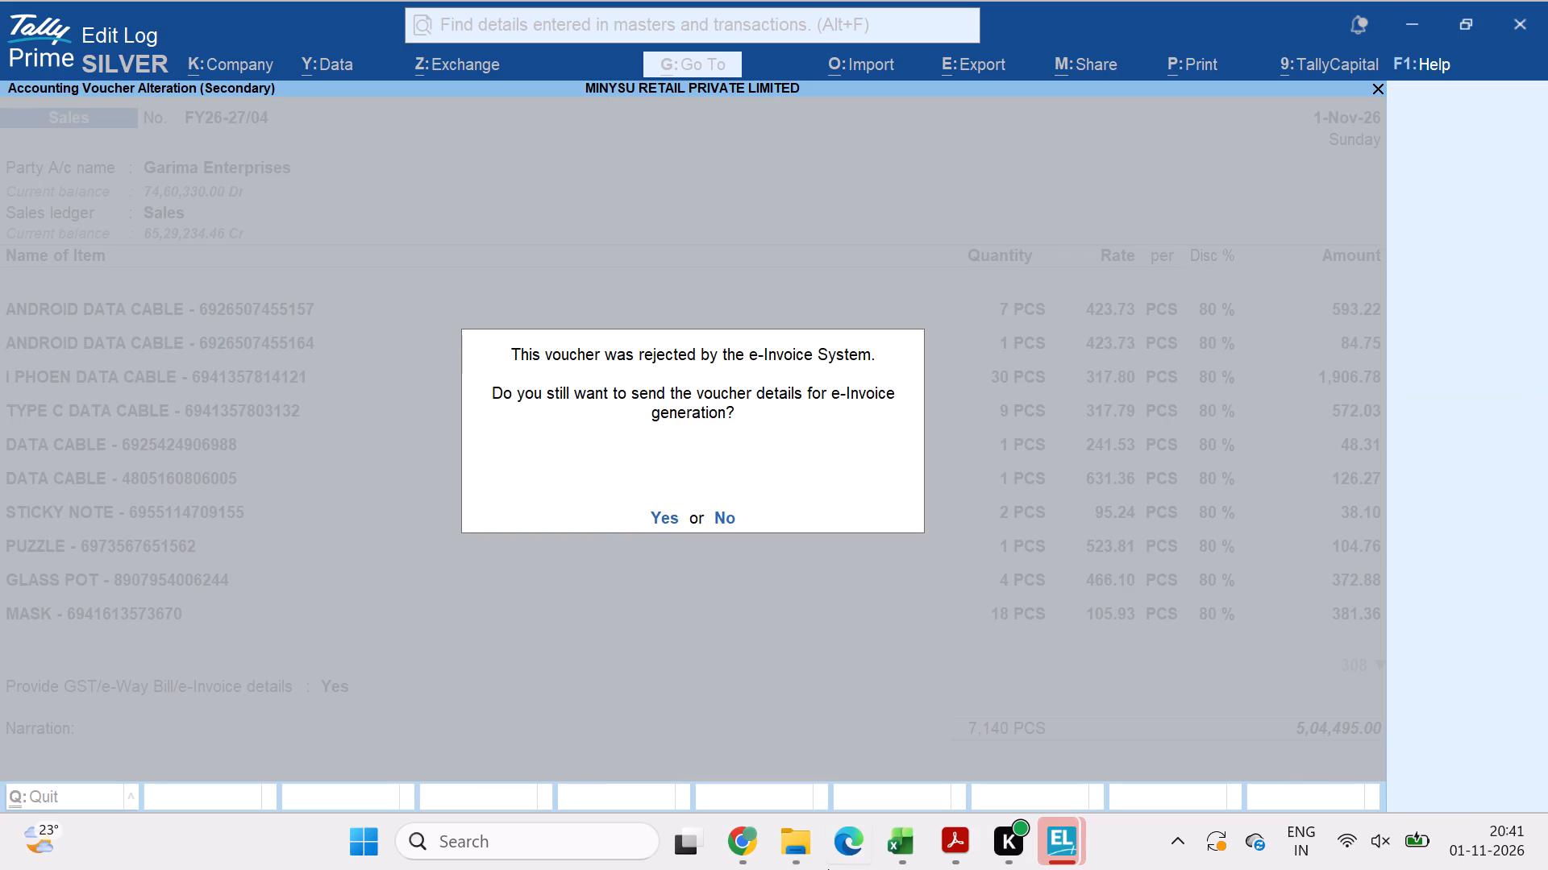
{"action": "left_click", "coordinate": [518, 712]}
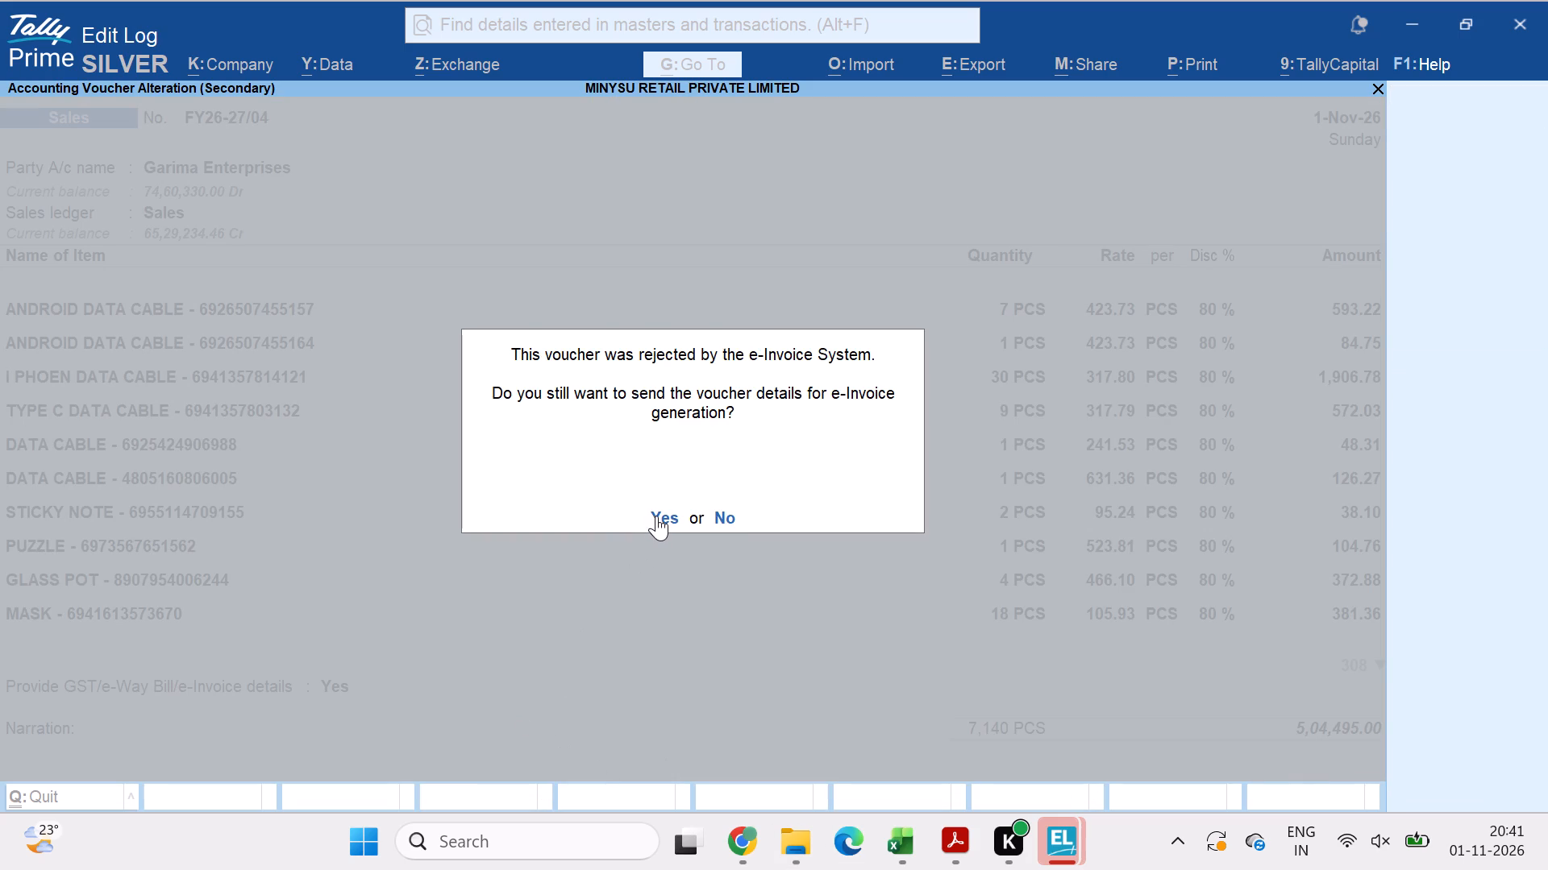
{"action": "left_click", "coordinate": [656, 516]}
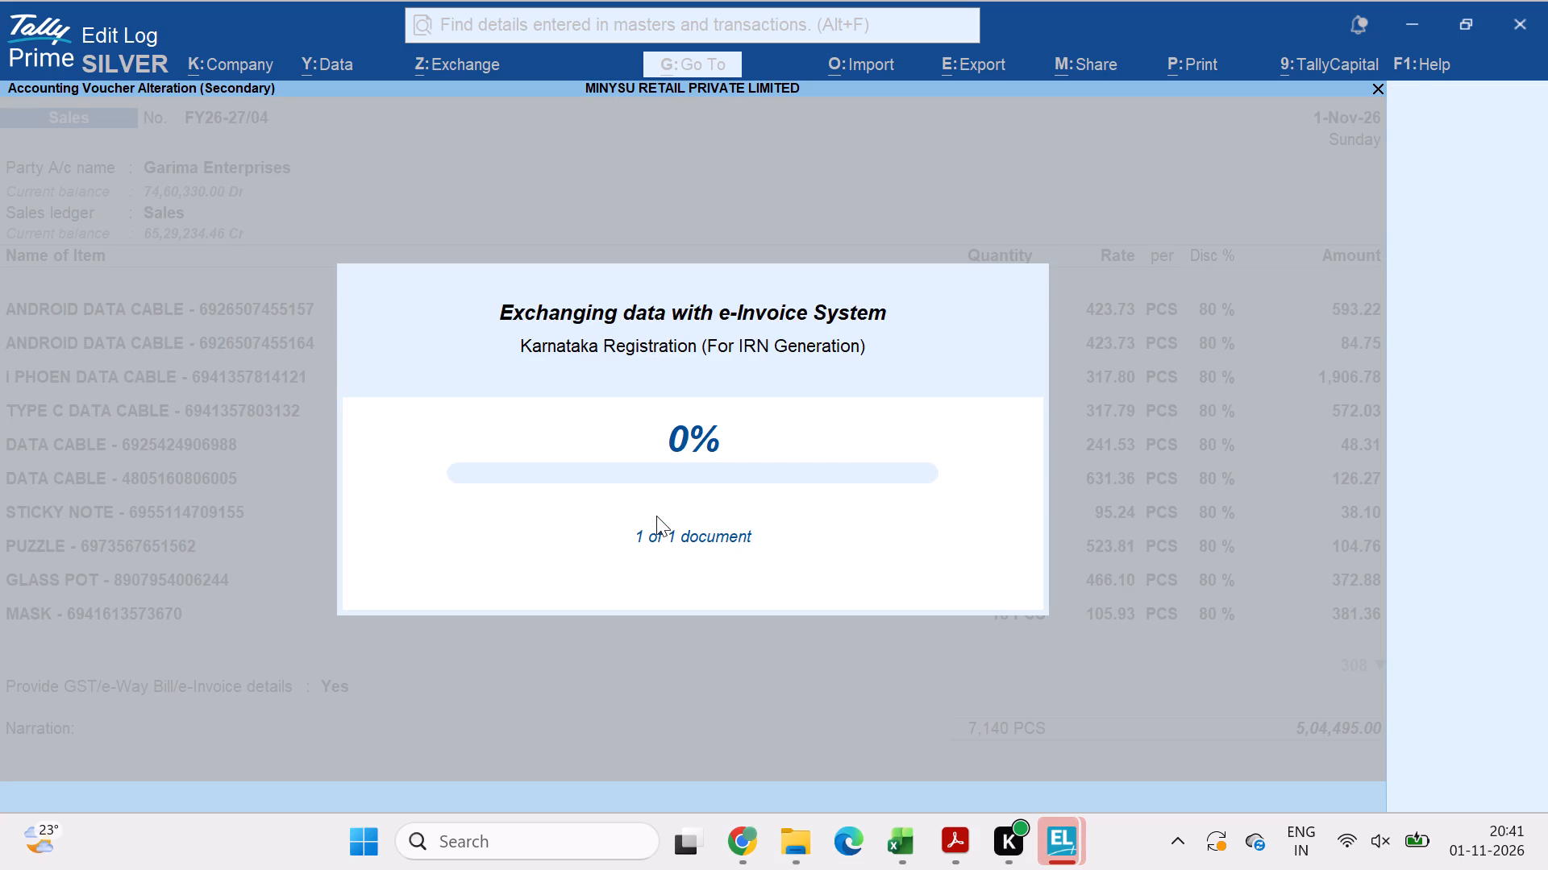
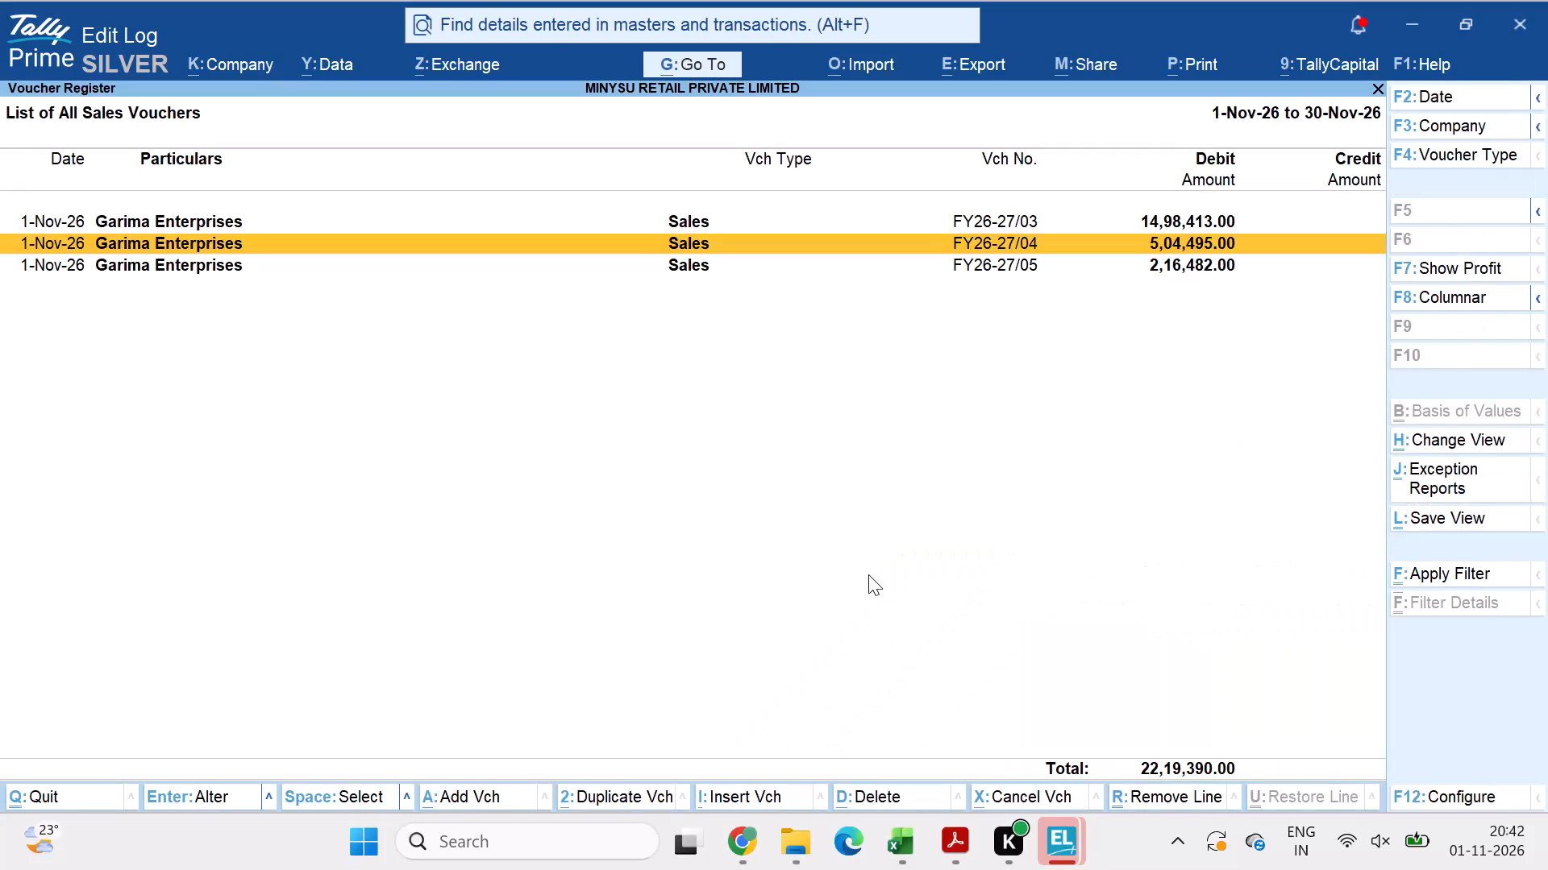
Open Garima Enterprises sales voucher FY26-27/04 and print its tax invoice to a Desktop PDF named MINYSU Invoice no. 04.
{"action": "key", "text": "Return"}
{"action": "key", "text": "Return"}
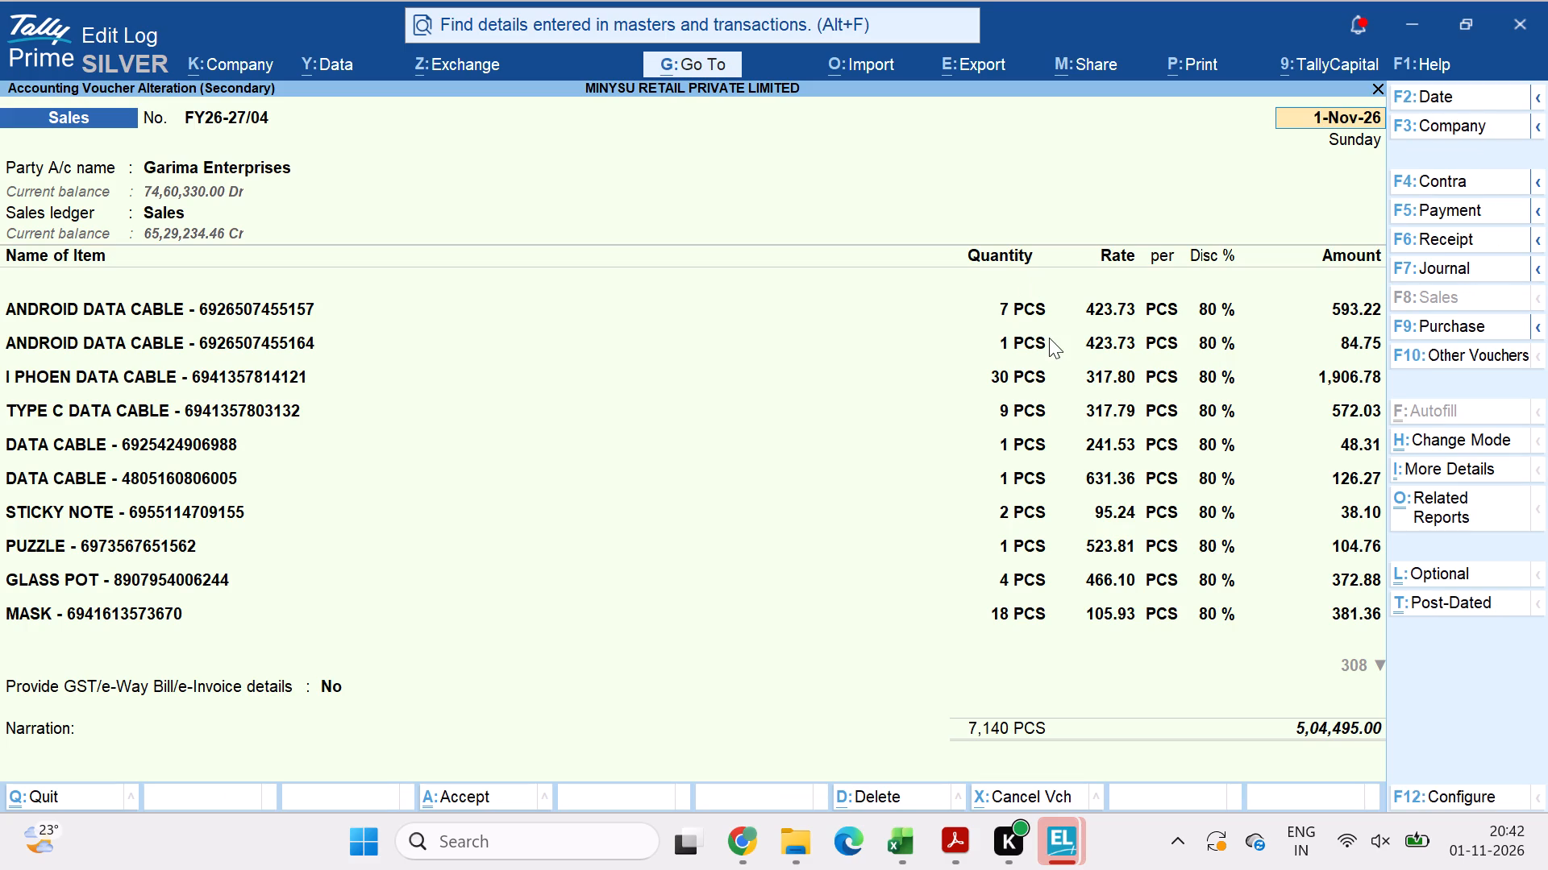
{"action": "key", "text": "ctrl+p"}
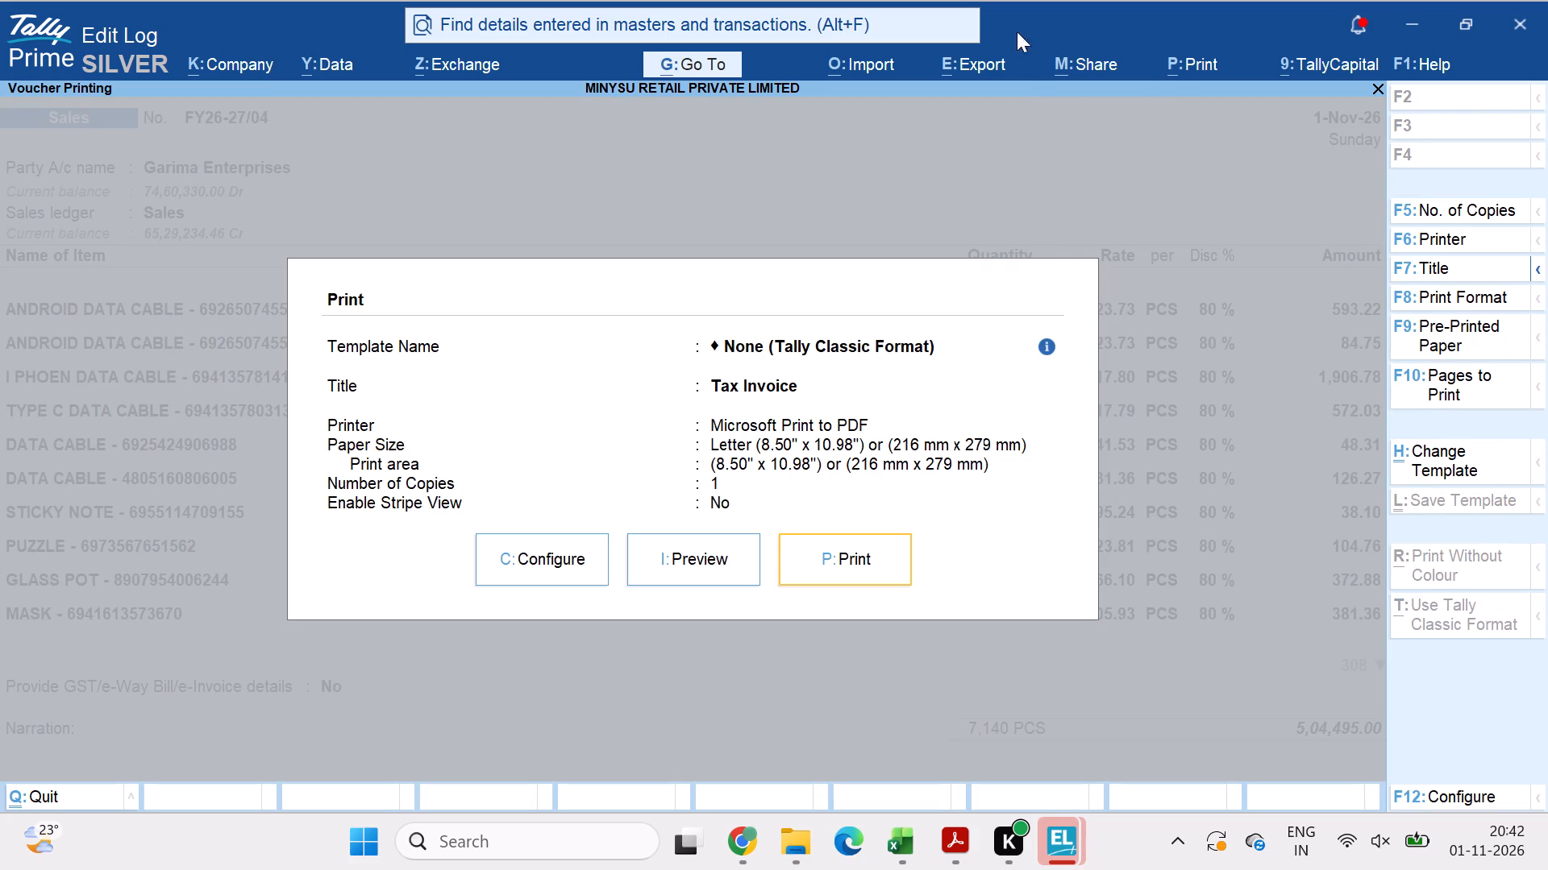
{"action": "left_click", "coordinate": [830, 568]}
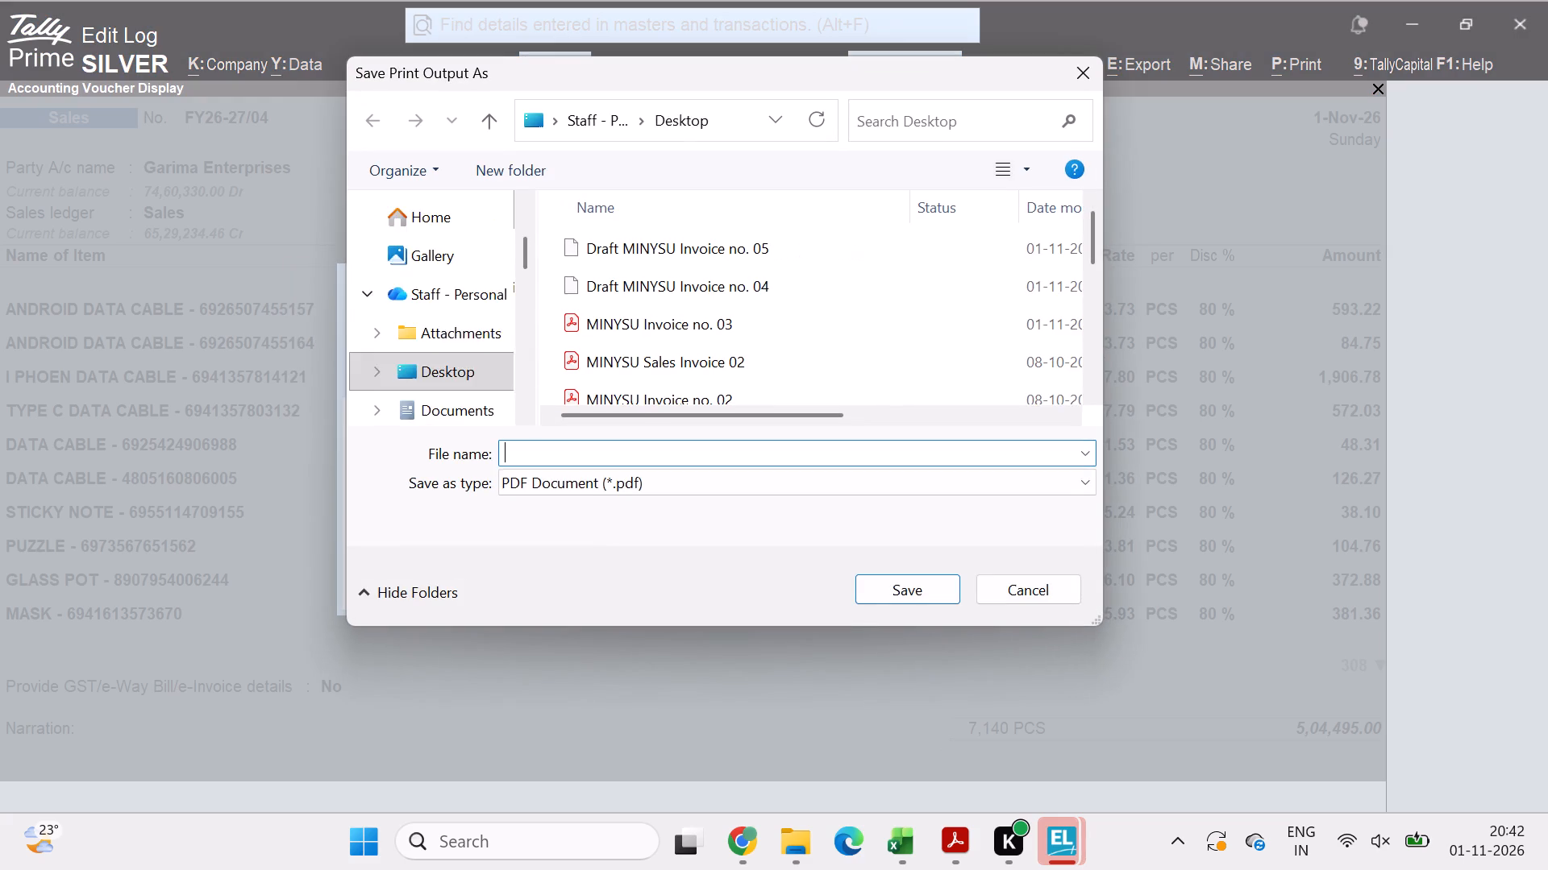
{"action": "left_click", "coordinate": [723, 330]}
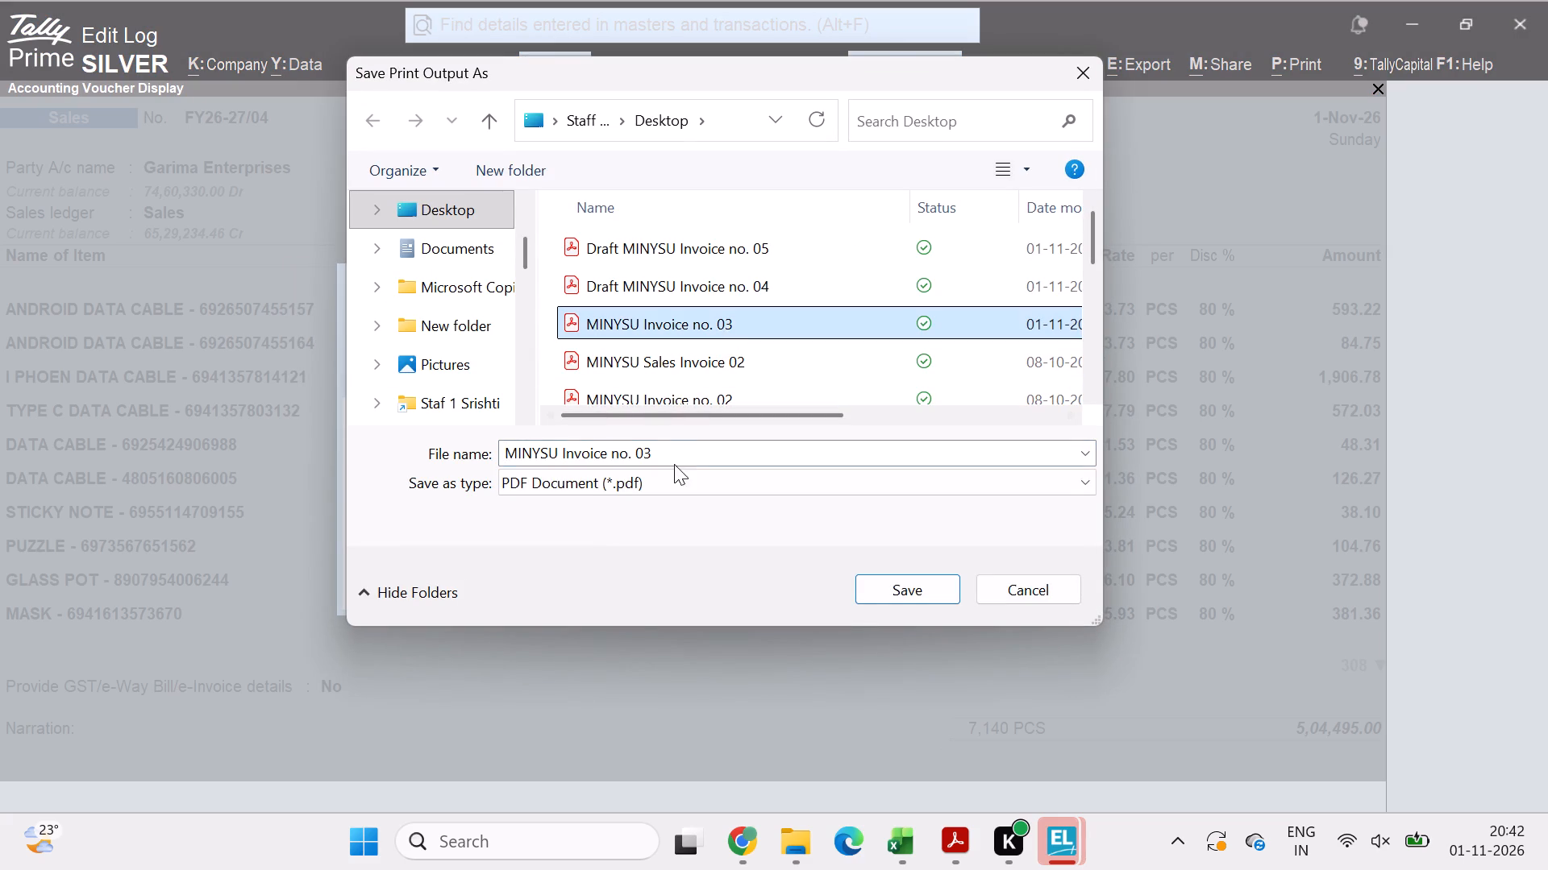
{"action": "left_click", "coordinate": [672, 455]}
{"action": "left_click", "coordinate": [672, 455]}
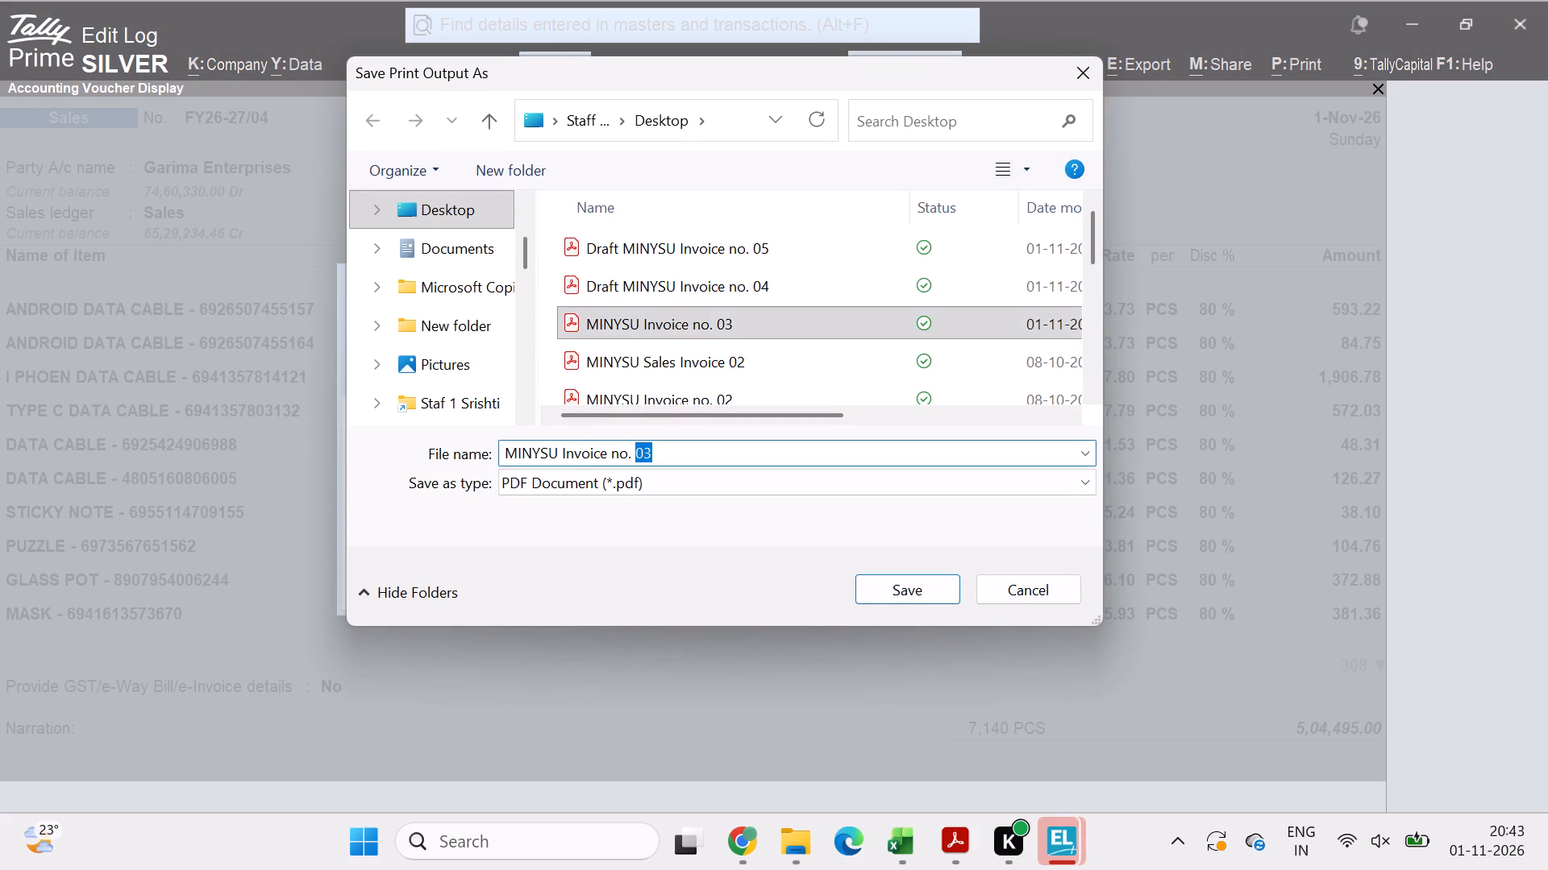
{"action": "type", "text": "04"}
{"action": "key", "text": "Return"}
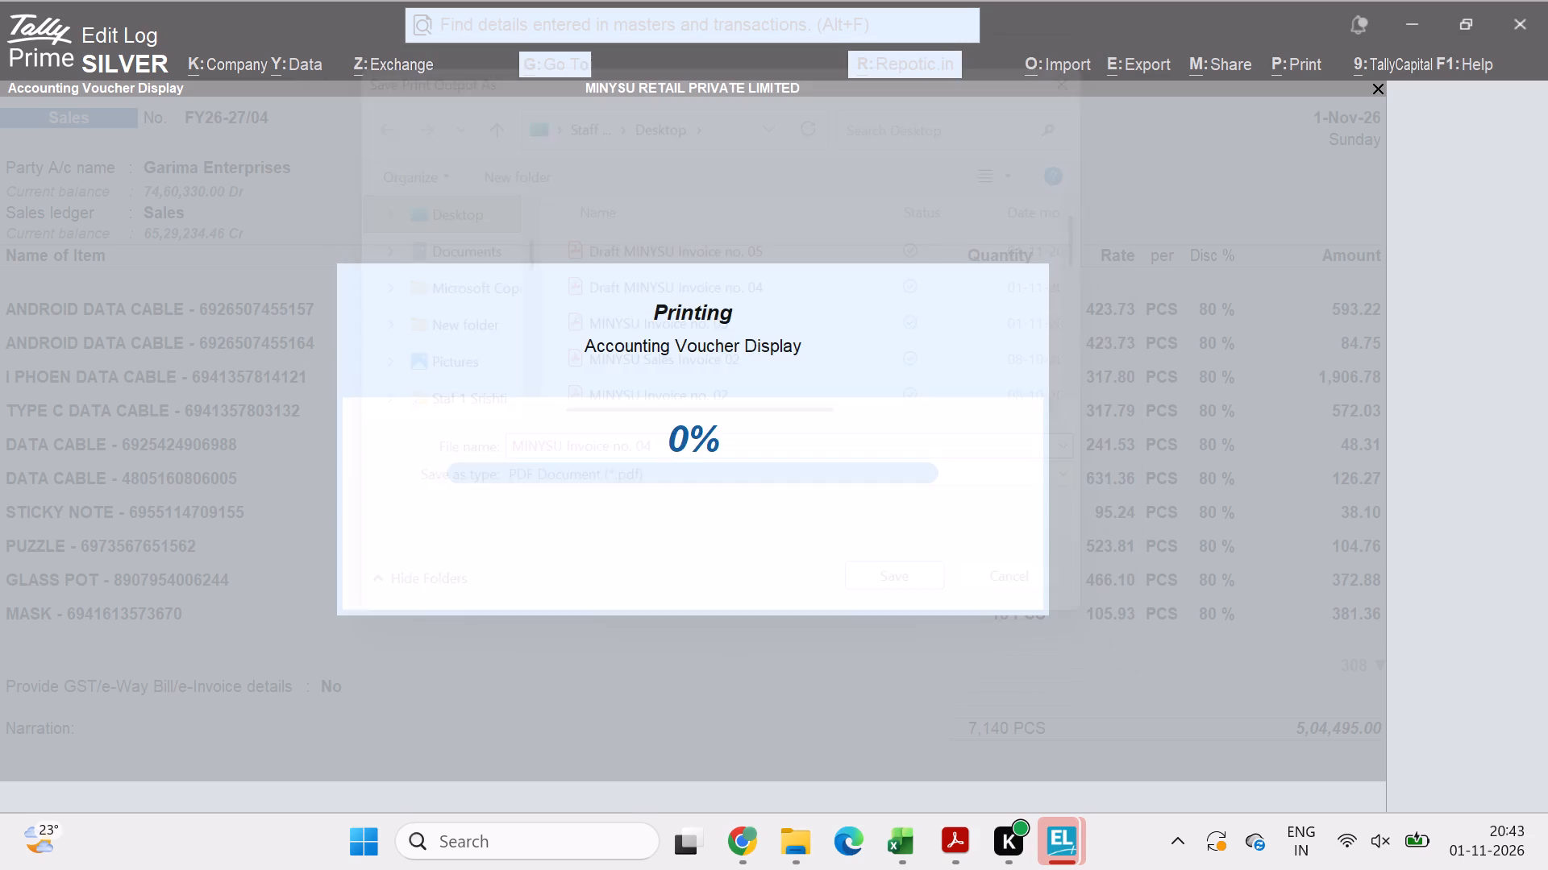
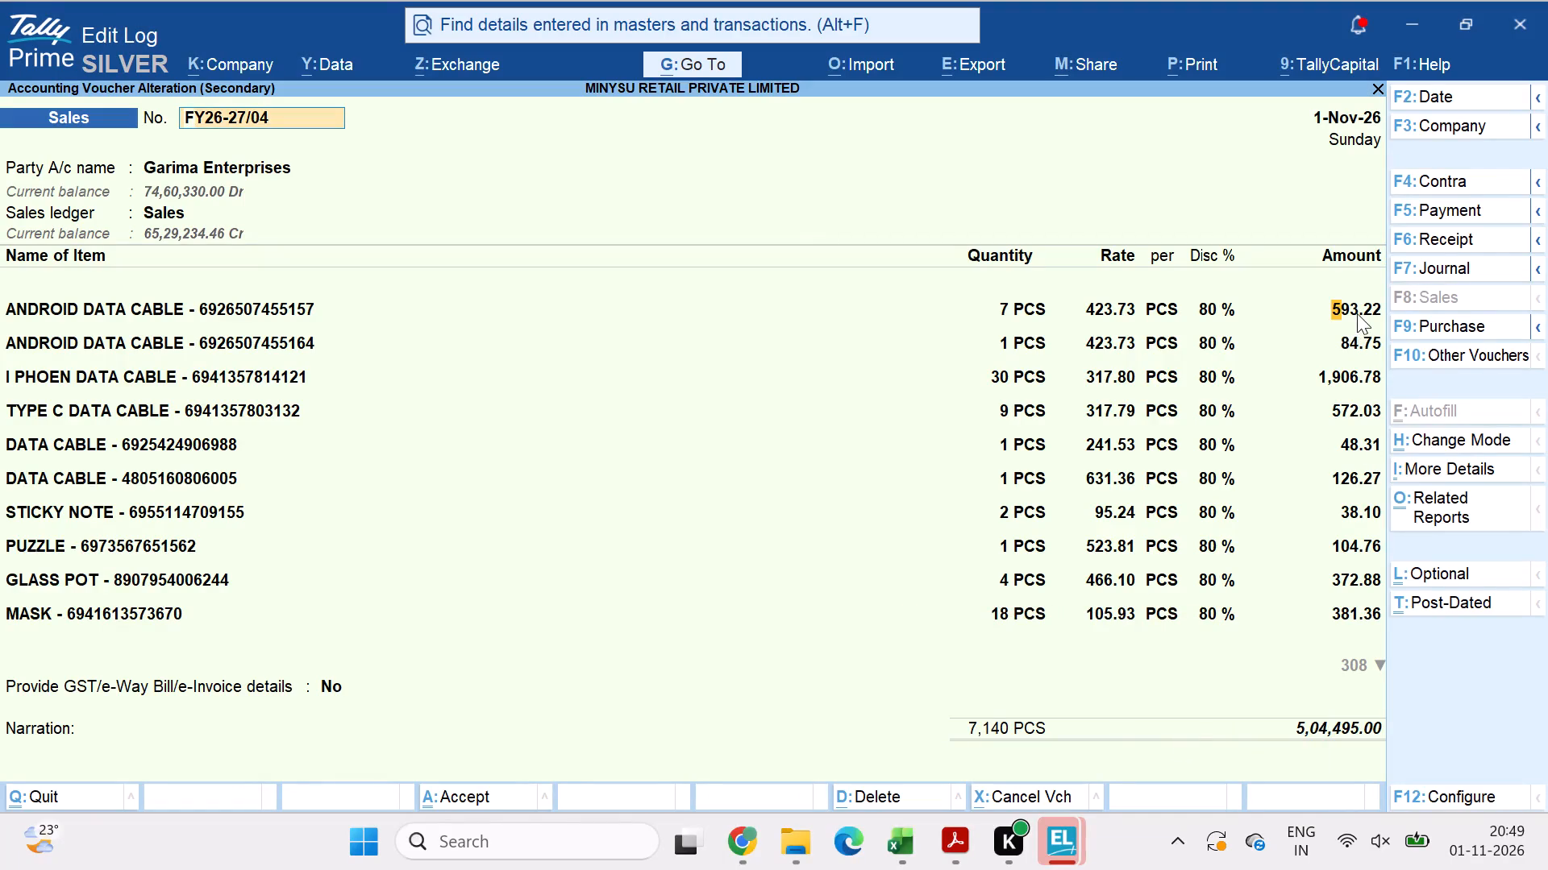
Examine the item lines of sales voucher FY26-27/04 and leave it without saving changes.
{"action": "key", "text": "Down"}
{"action": "key", "text": "Down"}
{"action": "key", "text": "Down"}
{"action": "key", "text": "Down"}
{"action": "key", "text": "Down"}
{"action": "key", "text": "Down"}
{"action": "key", "text": "Down"}
{"action": "key", "text": "Down"}
{"action": "key", "text": "Down"}
{"action": "key", "text": "Down"}
{"action": "key", "text": "Down"}
{"action": "key", "text": "Down"}
{"action": "key", "text": "Down"}
{"action": "key", "text": "Down"}
{"action": "key", "text": "Down"}
{"action": "key", "text": "Down"}
{"action": "key", "text": "Down"}
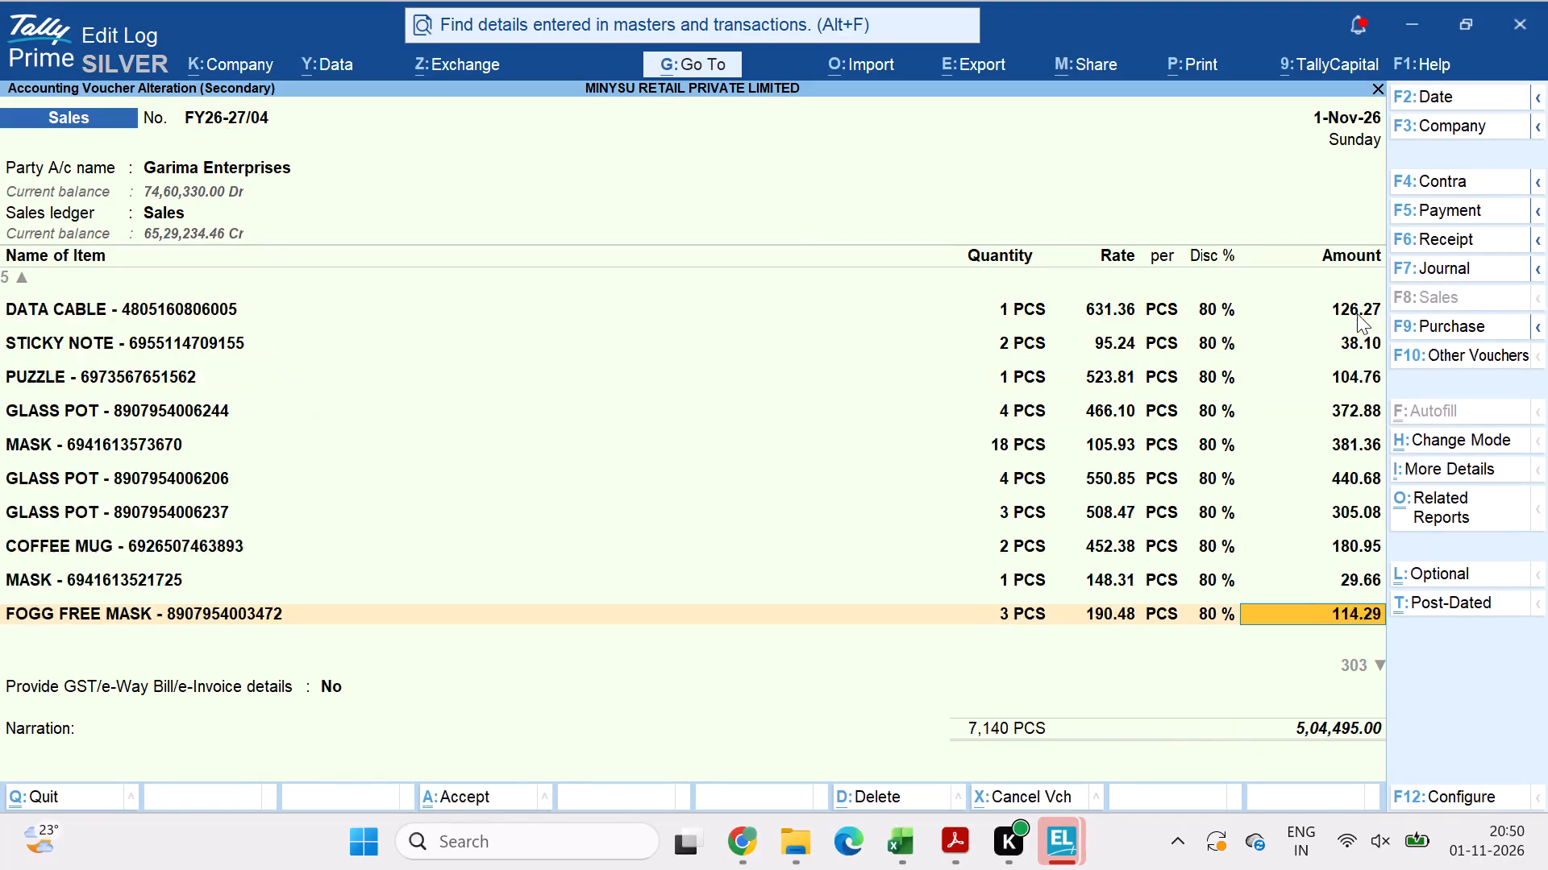
{"action": "key", "text": "Down"}
{"action": "key", "text": "Down"}
{"action": "key", "text": "Down"}
{"action": "key", "text": "Down"}
{"action": "key", "text": "Down"}
{"action": "key", "text": "Down"}
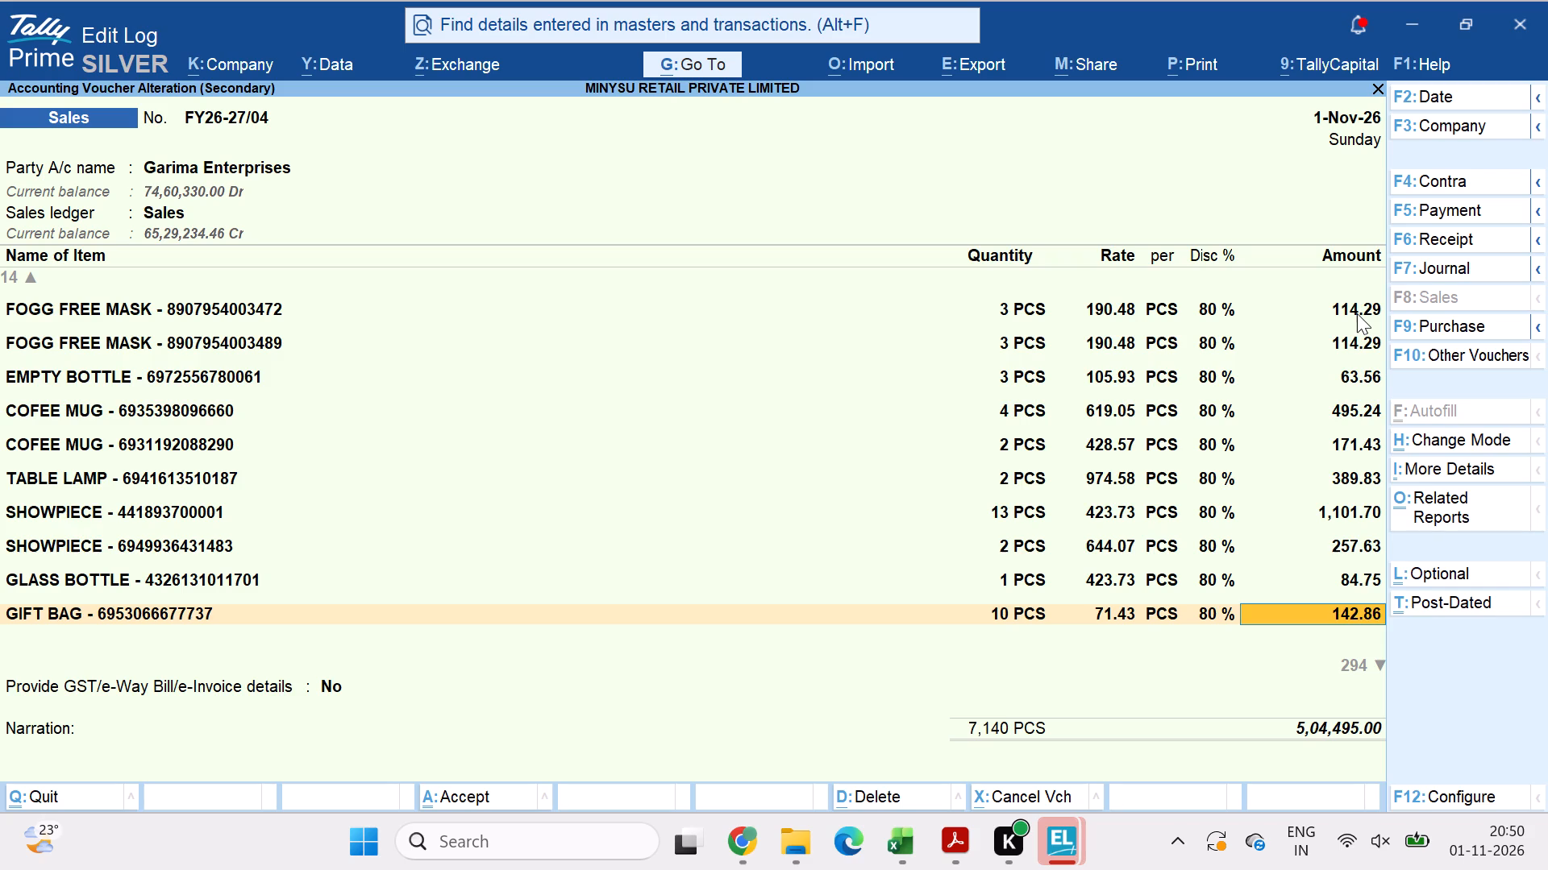
{"action": "key", "text": "Down"}
{"action": "key", "text": "Down"}
{"action": "key", "text": "Down"}
{"action": "key", "text": "Down"}
{"action": "key", "text": "Down"}
{"action": "key", "text": "Down"}
{"action": "key", "text": "Down"}
{"action": "key", "text": "Down"}
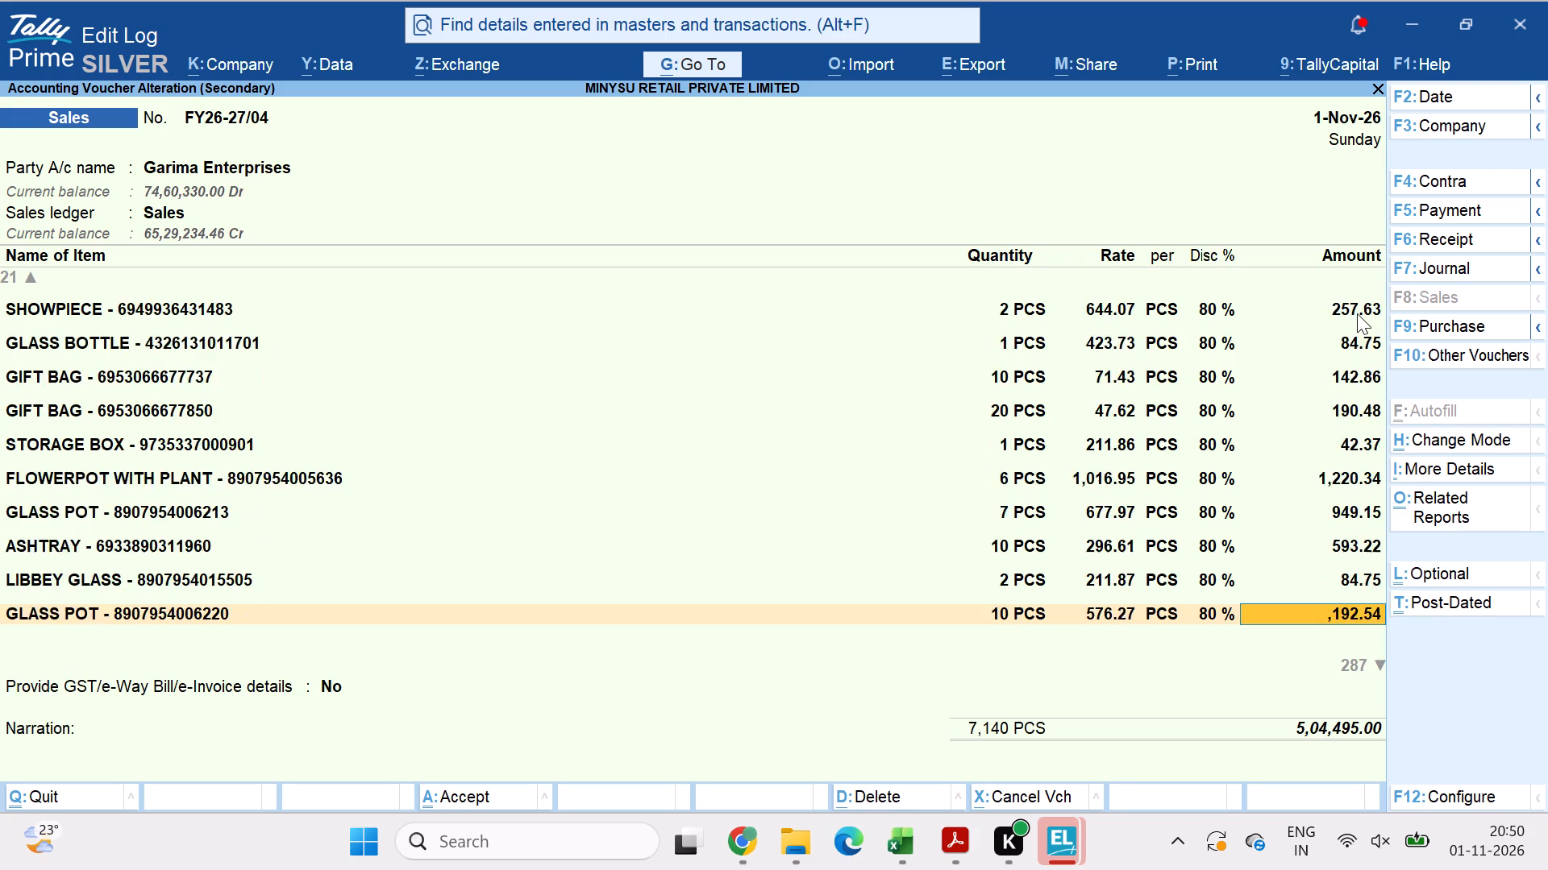
{"action": "key", "text": "Down"}
{"action": "key", "text": "Down"}
{"action": "key", "text": "Down"}
{"action": "key", "text": "Down"}
{"action": "key", "text": "Down"}
{"action": "key", "text": "Down"}
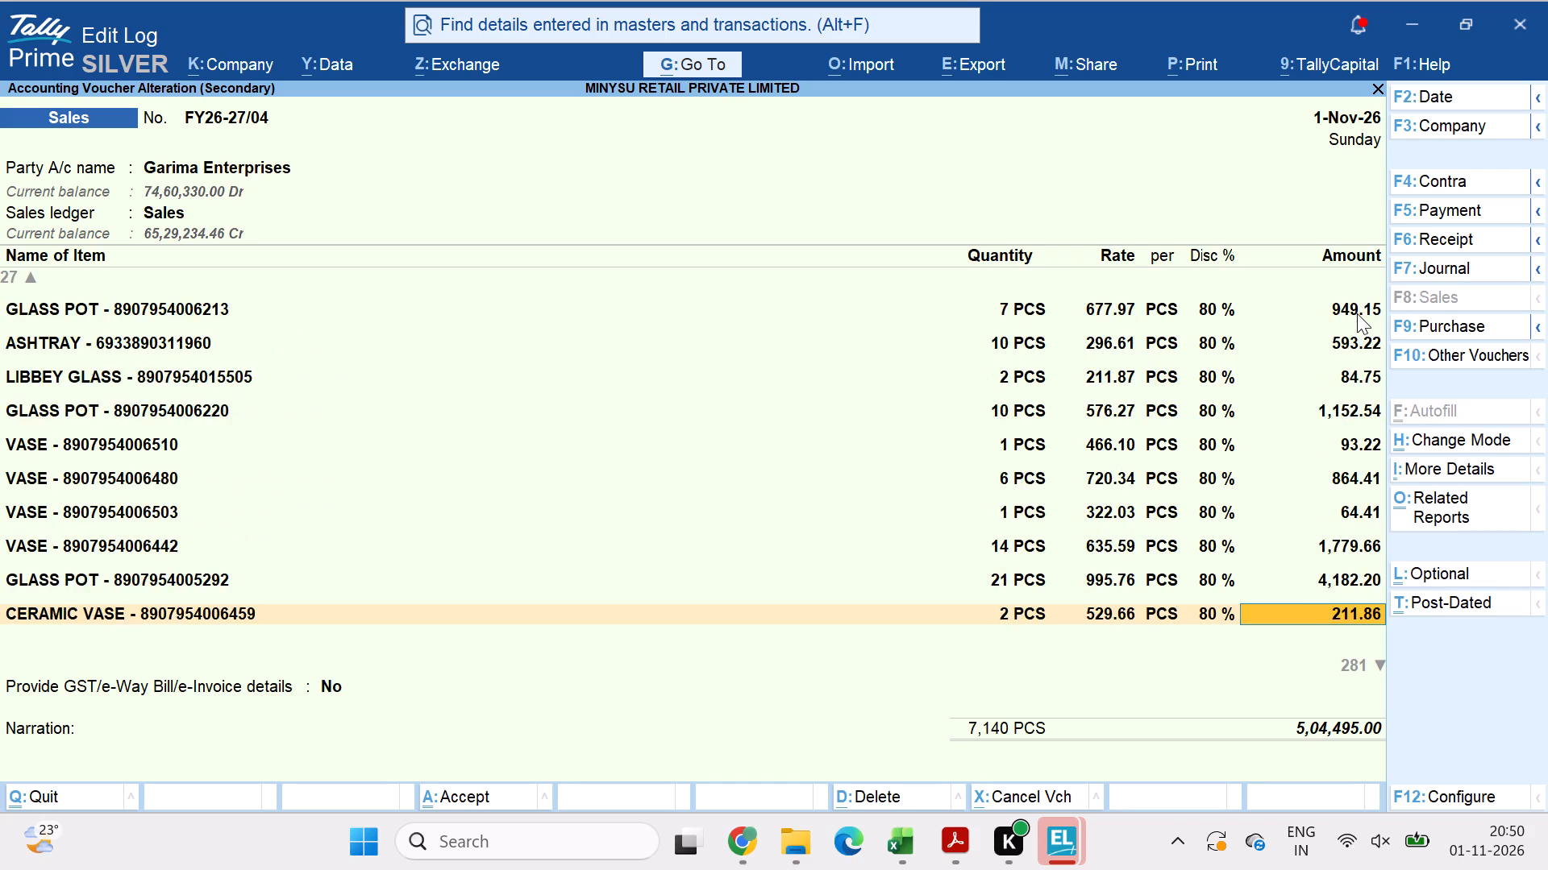
{"action": "key", "text": "Down"}
{"action": "key", "text": "Down"}
{"action": "key", "text": "Down"}
{"action": "key", "text": "Down"}
{"action": "key", "text": "Down"}
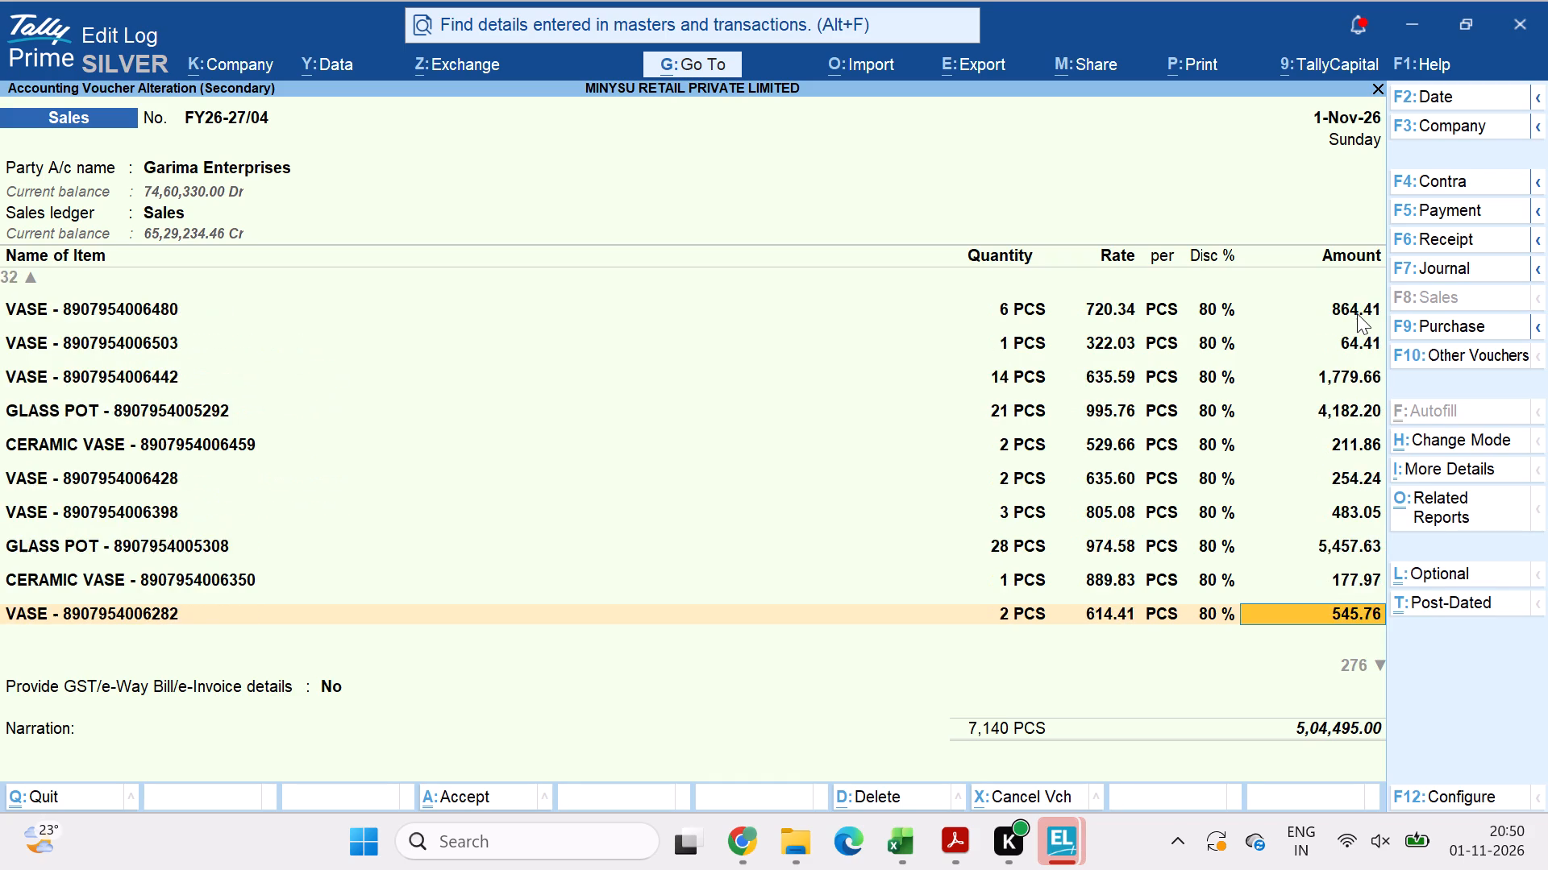
{"action": "key", "text": "Down"}
{"action": "key", "text": "Down"}
{"action": "key", "text": "Down"}
{"action": "key", "text": "Down"}
{"action": "key", "text": "Down"}
{"action": "key", "text": "Down"}
{"action": "key", "text": "Down"}
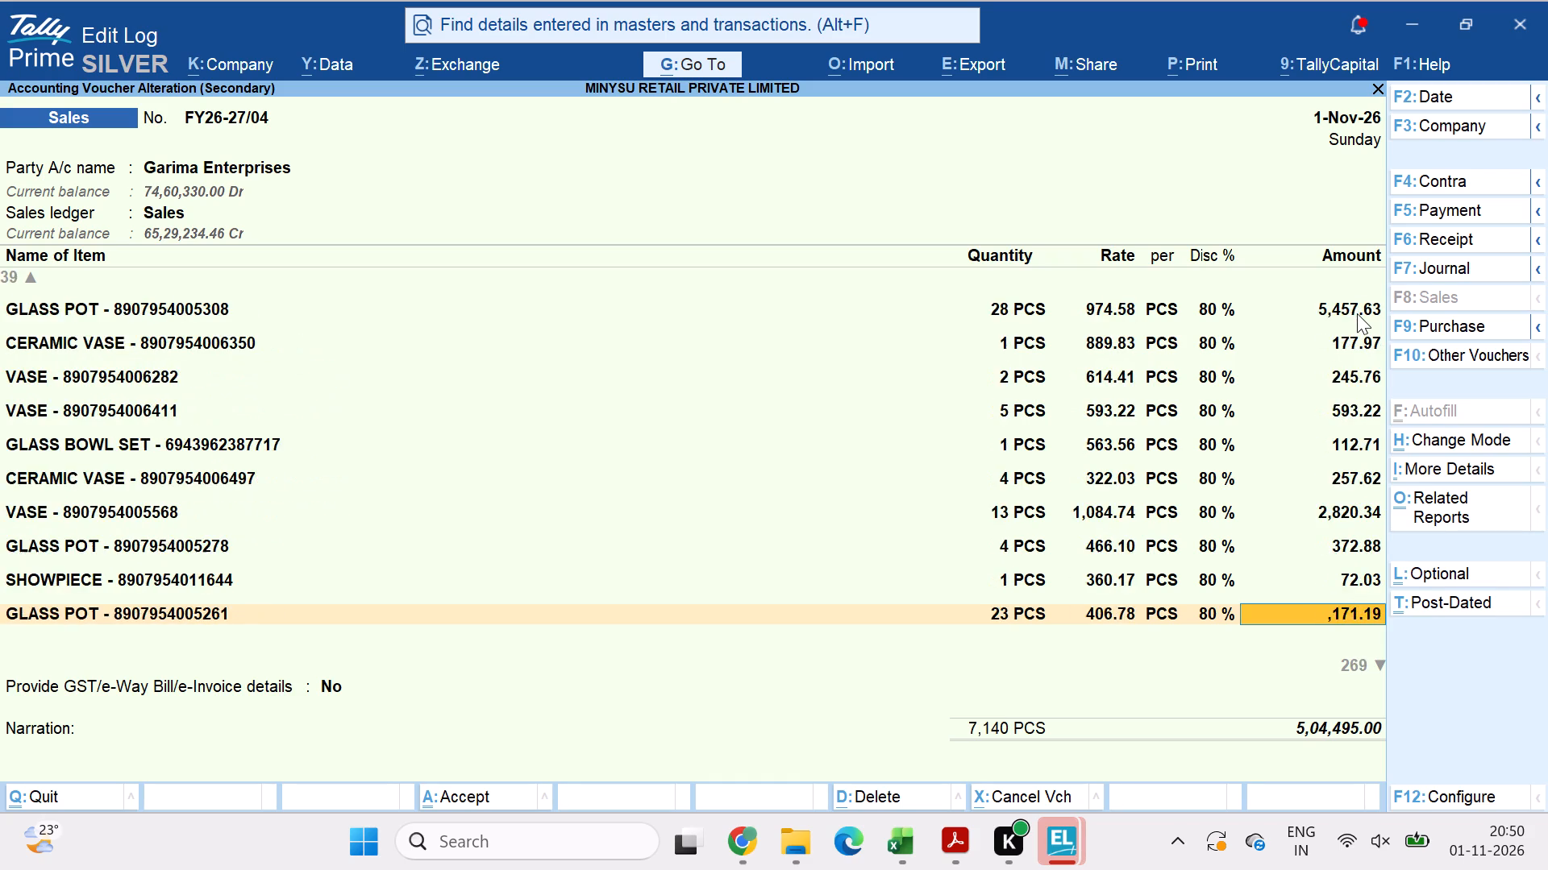
{"action": "key", "text": "Down"}
{"action": "key", "text": "Down"}
{"action": "key", "text": "Down"}
{"action": "key", "text": "Down"}
{"action": "key", "text": "Down"}
{"action": "key", "text": "Down"}
{"action": "key", "text": "Down"}
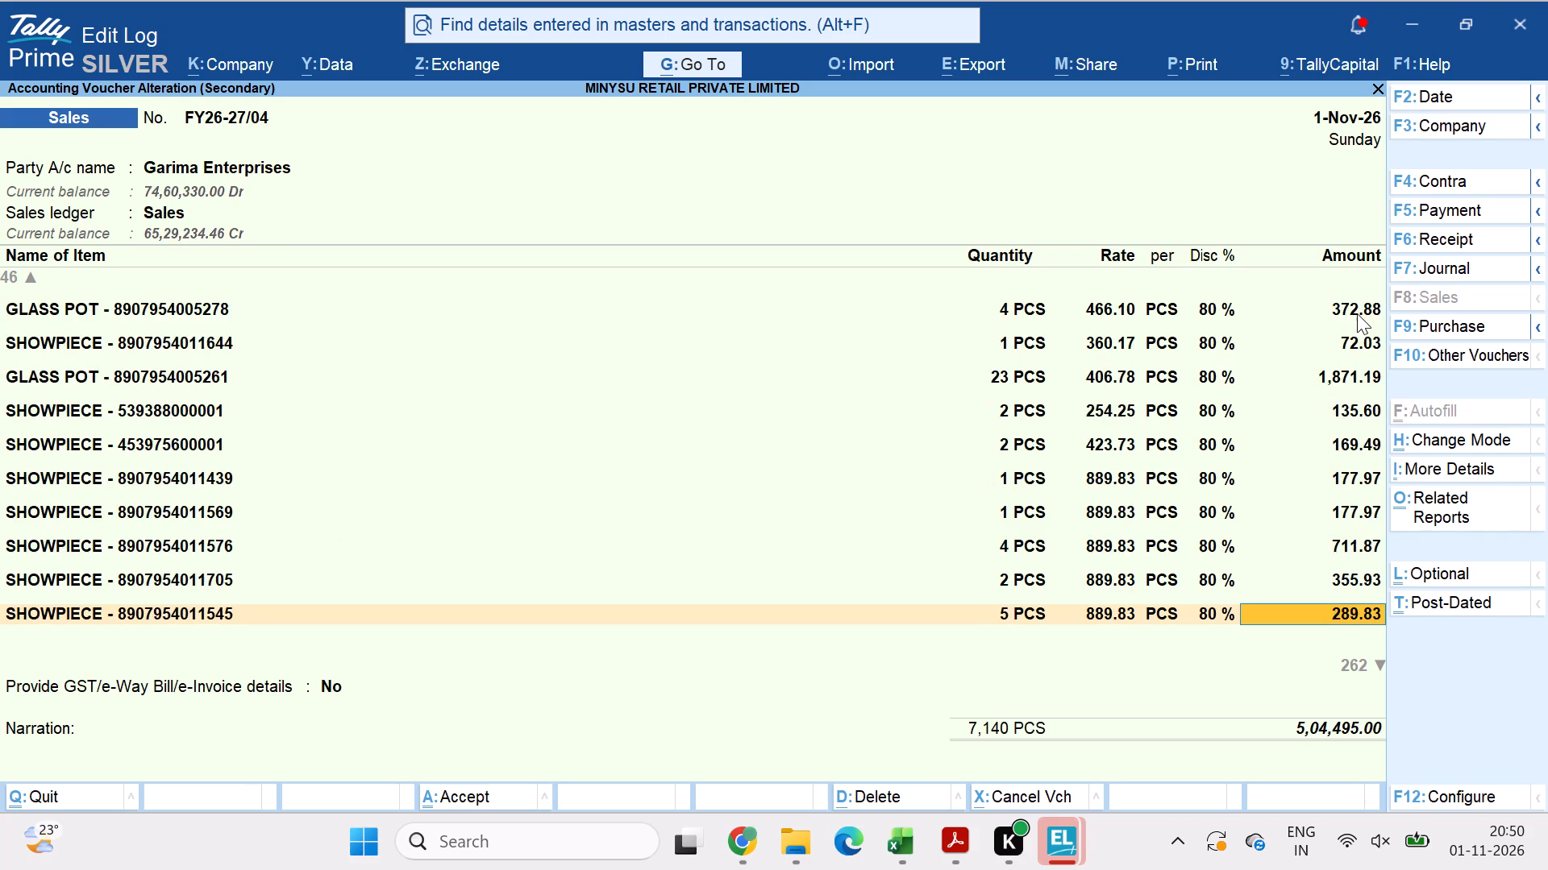
{"action": "key", "text": "Down"}
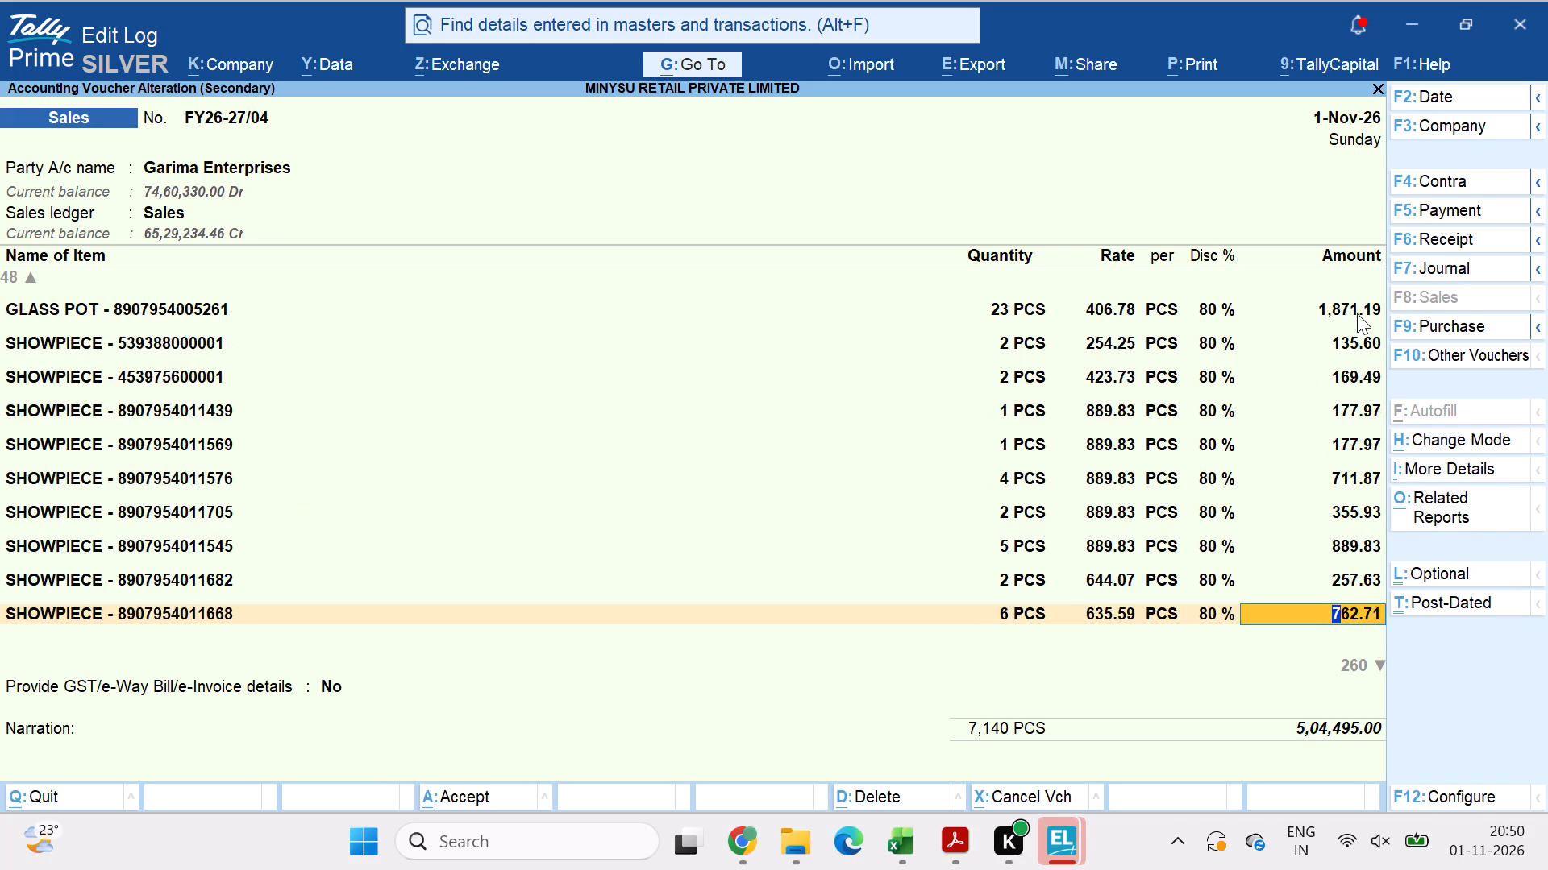
{"action": "key", "text": "Escape"}
{"action": "key", "text": "Escape"}
{"action": "key", "text": "Return"}
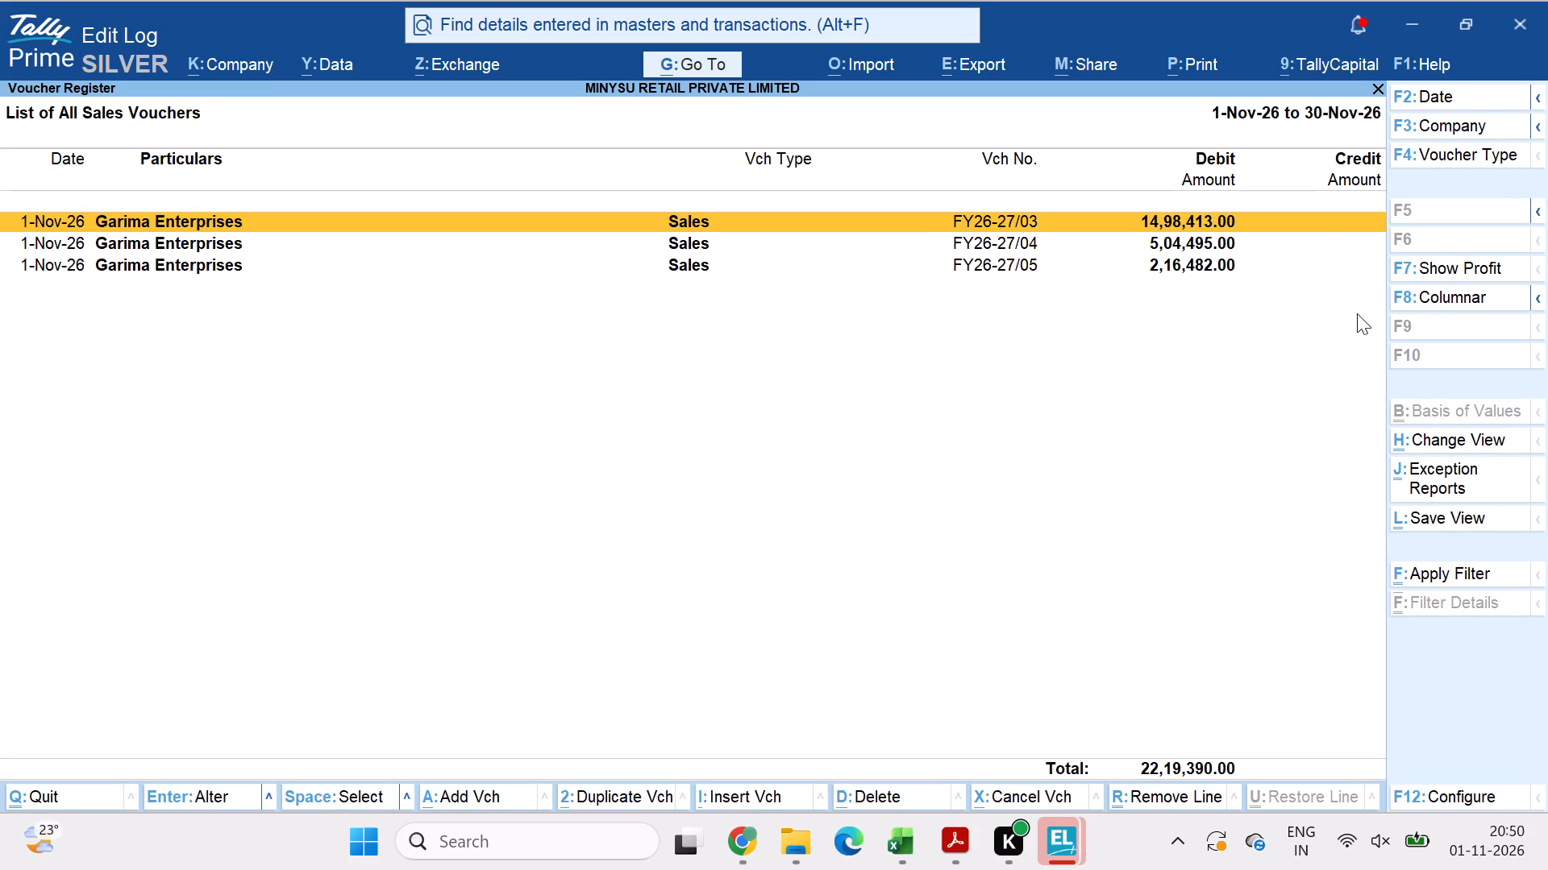
Open Garima Enterprises sales voucher FY26-27/05 for alteration from the list of sales vouchers.
{"action": "key", "text": "Down"}
{"action": "key", "text": "Down"}
{"action": "key", "text": "Return"}
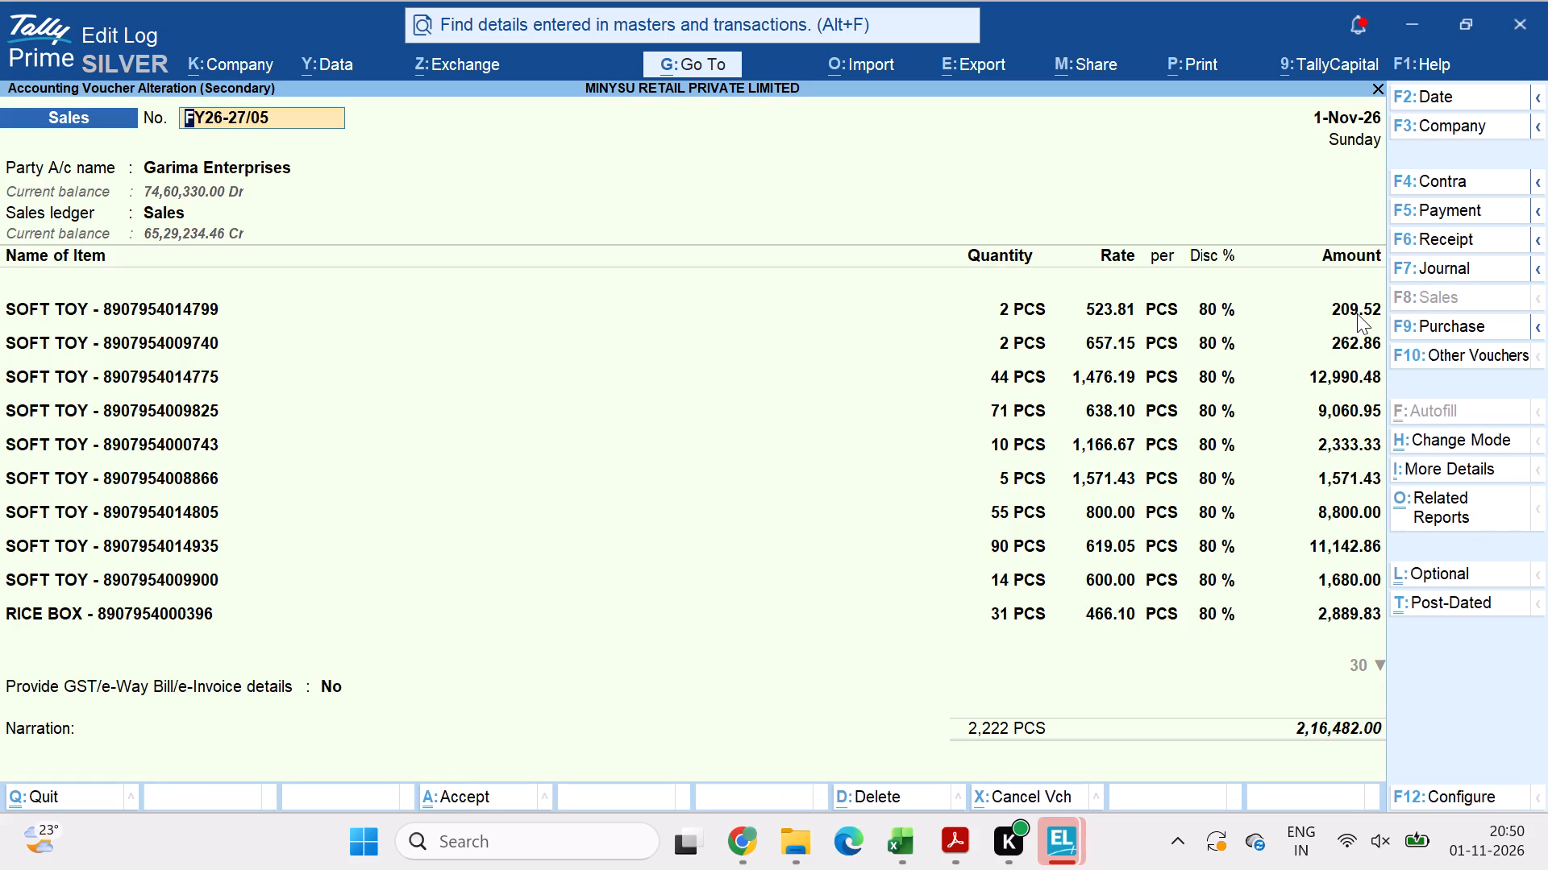
{"action": "left_click", "coordinate": [1357, 313]}
{"action": "key", "text": "Down"}
{"action": "key", "text": "Down"}
{"action": "key", "text": "Down"}
{"action": "key", "text": "Down"}
{"action": "key", "text": "Down"}
{"action": "key", "text": "Down"}
{"action": "key", "text": "Down"}
{"action": "key", "text": "Down"}
{"action": "key", "text": "Down"}
{"action": "key", "text": "Down"}
{"action": "key", "text": "Down"}
{"action": "key", "text": "Down"}
{"action": "key", "text": "Down"}
{"action": "key", "text": "Down"}
{"action": "key", "text": "Down"}
{"action": "key", "text": "Down"}
{"action": "key", "text": "Down"}
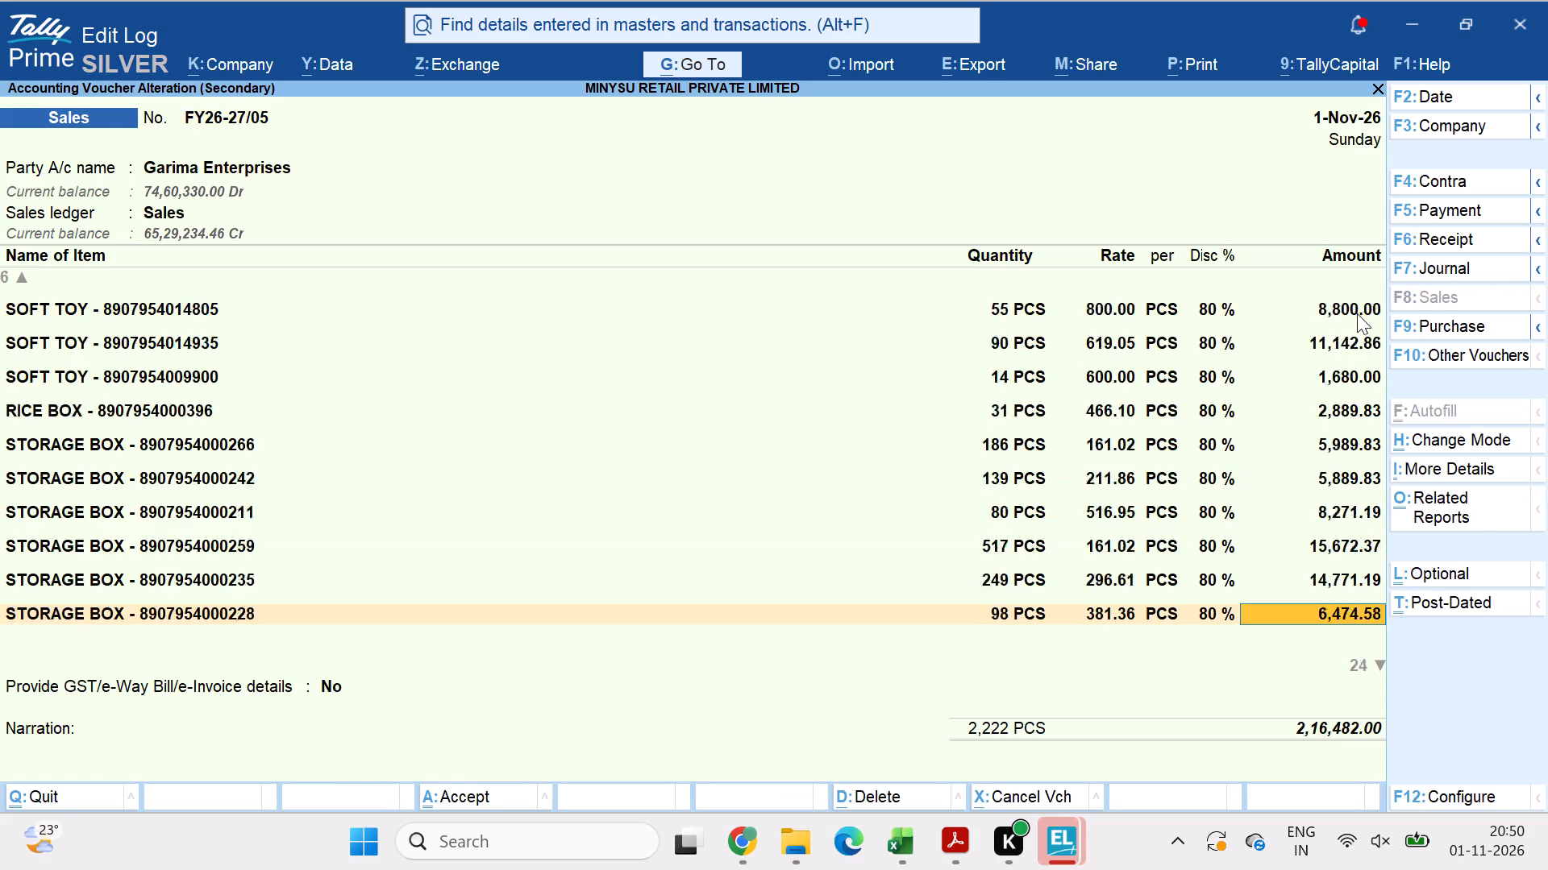
{"action": "key", "text": "Down"}
{"action": "key", "text": "Down"}
{"action": "key", "text": "Down"}
{"action": "key", "text": "Down"}
{"action": "key", "text": "Down"}
{"action": "key", "text": "Down"}
{"action": "key", "text": "Down"}
{"action": "key", "text": "Down"}
{"action": "key", "text": "Down"}
{"action": "key", "text": "Down"}
{"action": "key", "text": "Down"}
{"action": "key", "text": "Down"}
{"action": "key", "text": "Down"}
{"action": "key", "text": "Down"}
{"action": "key", "text": "Down"}
{"action": "key", "text": "Down"}
{"action": "key", "text": "Down"}
{"action": "key", "text": "Down"}
{"action": "key", "text": "Down"}
{"action": "key", "text": "Down"}
{"action": "key", "text": "Down"}
{"action": "key", "text": "Down"}
{"action": "key", "text": "Down"}
{"action": "key", "text": "Down"}
{"action": "key", "text": "Down"}
{"action": "key", "text": "Down"}
{"action": "key", "text": "Down"}
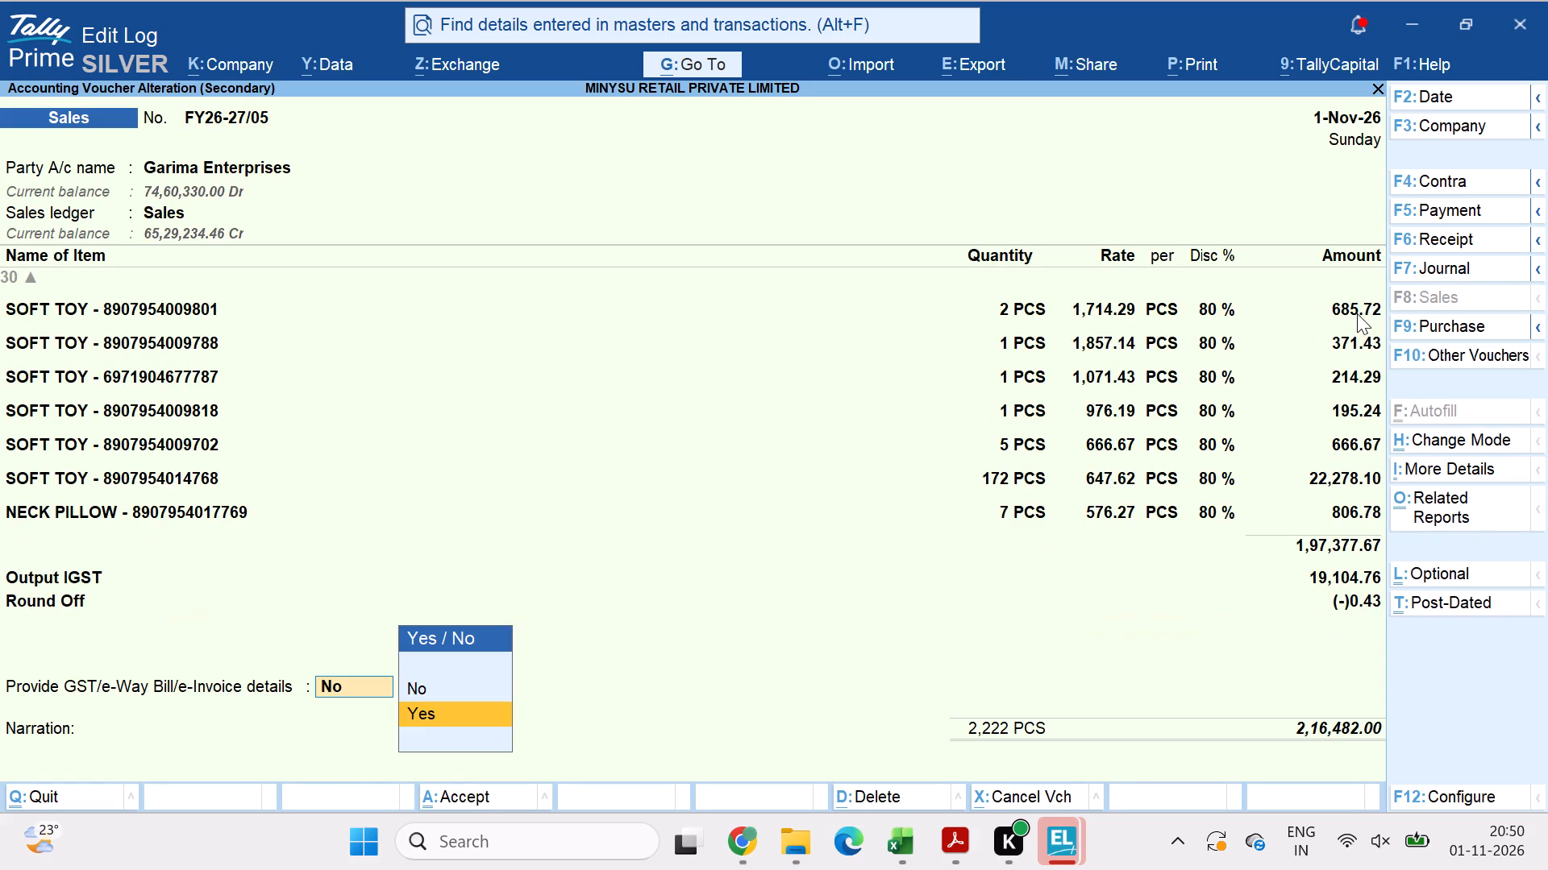
{"action": "key", "text": "BackSpace"}
{"action": "key", "text": "BackSpace"}
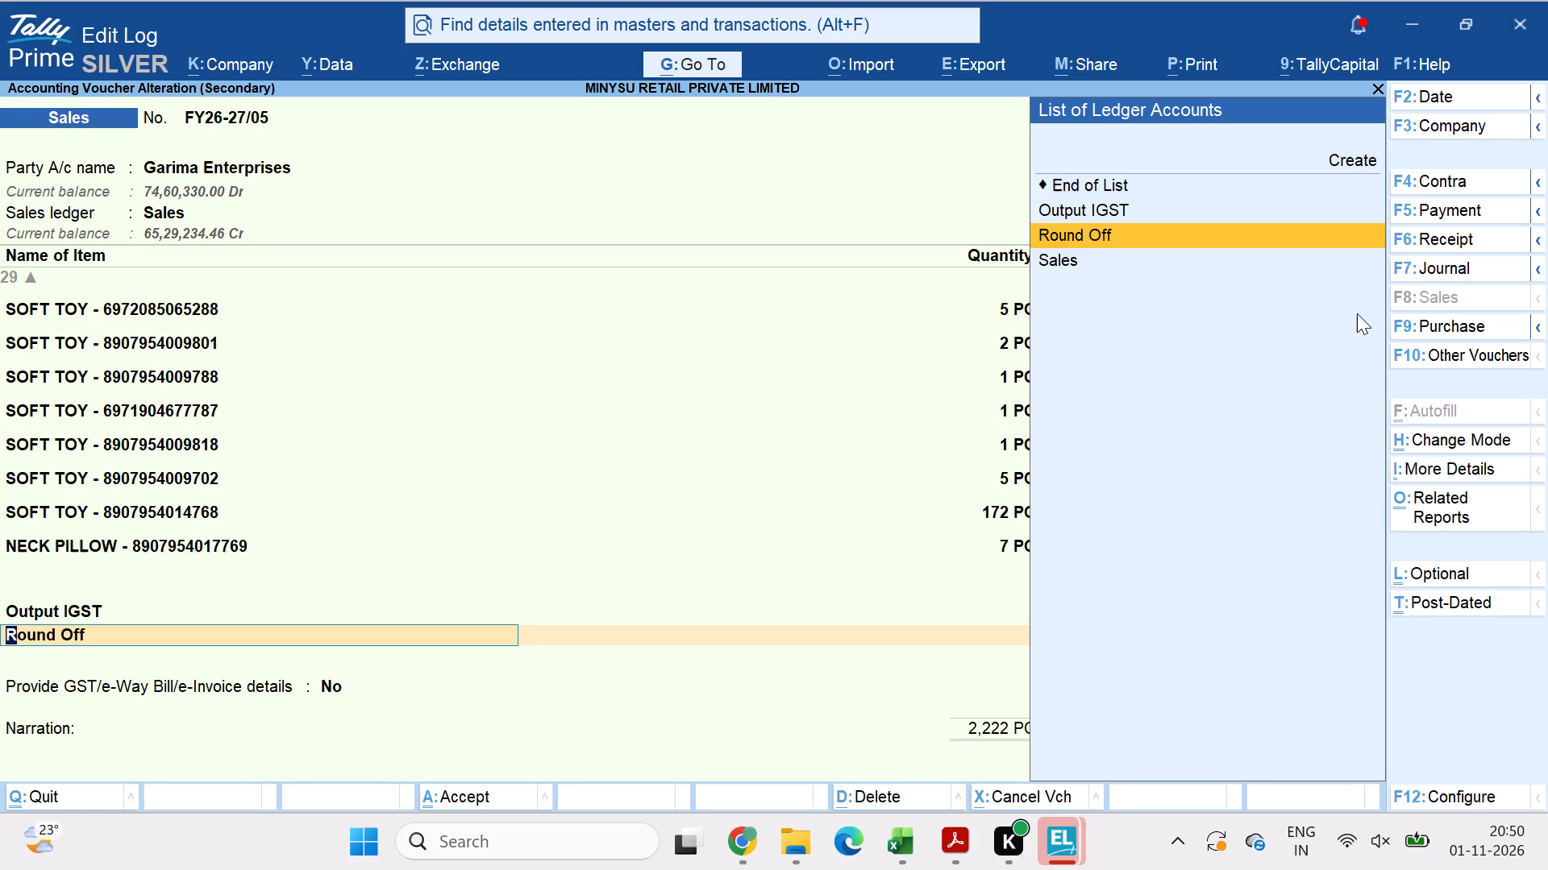
{"action": "key", "text": "Return"}
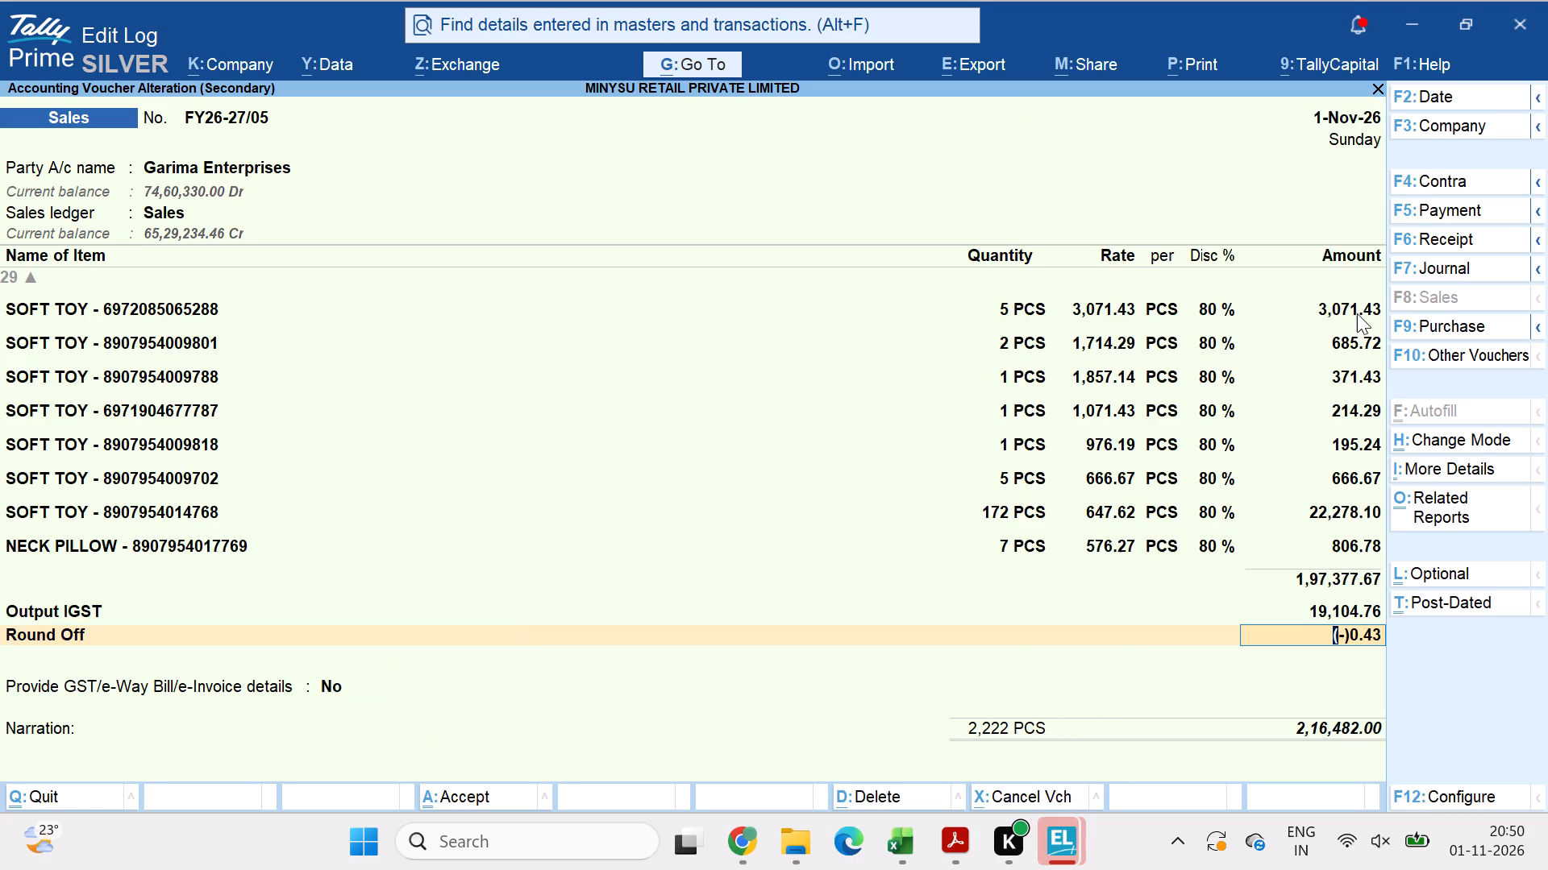
{"action": "left_click", "coordinate": [1355, 553]}
{"action": "key", "text": "Return"}
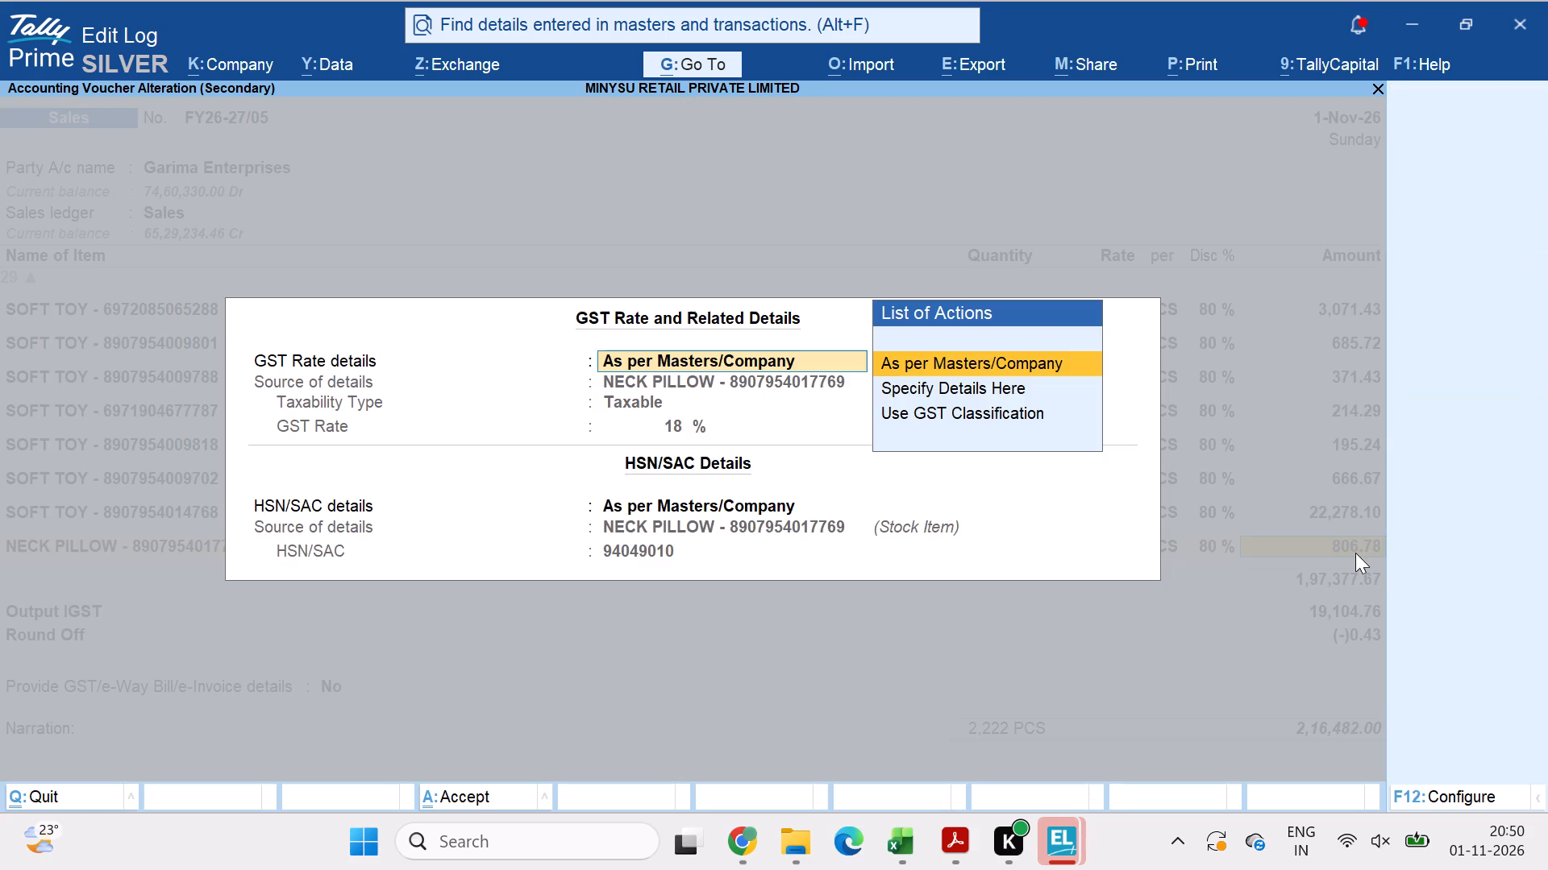
{"action": "key", "text": "Return"}
{"action": "key", "text": "Down"}
{"action": "key", "text": "Return"}
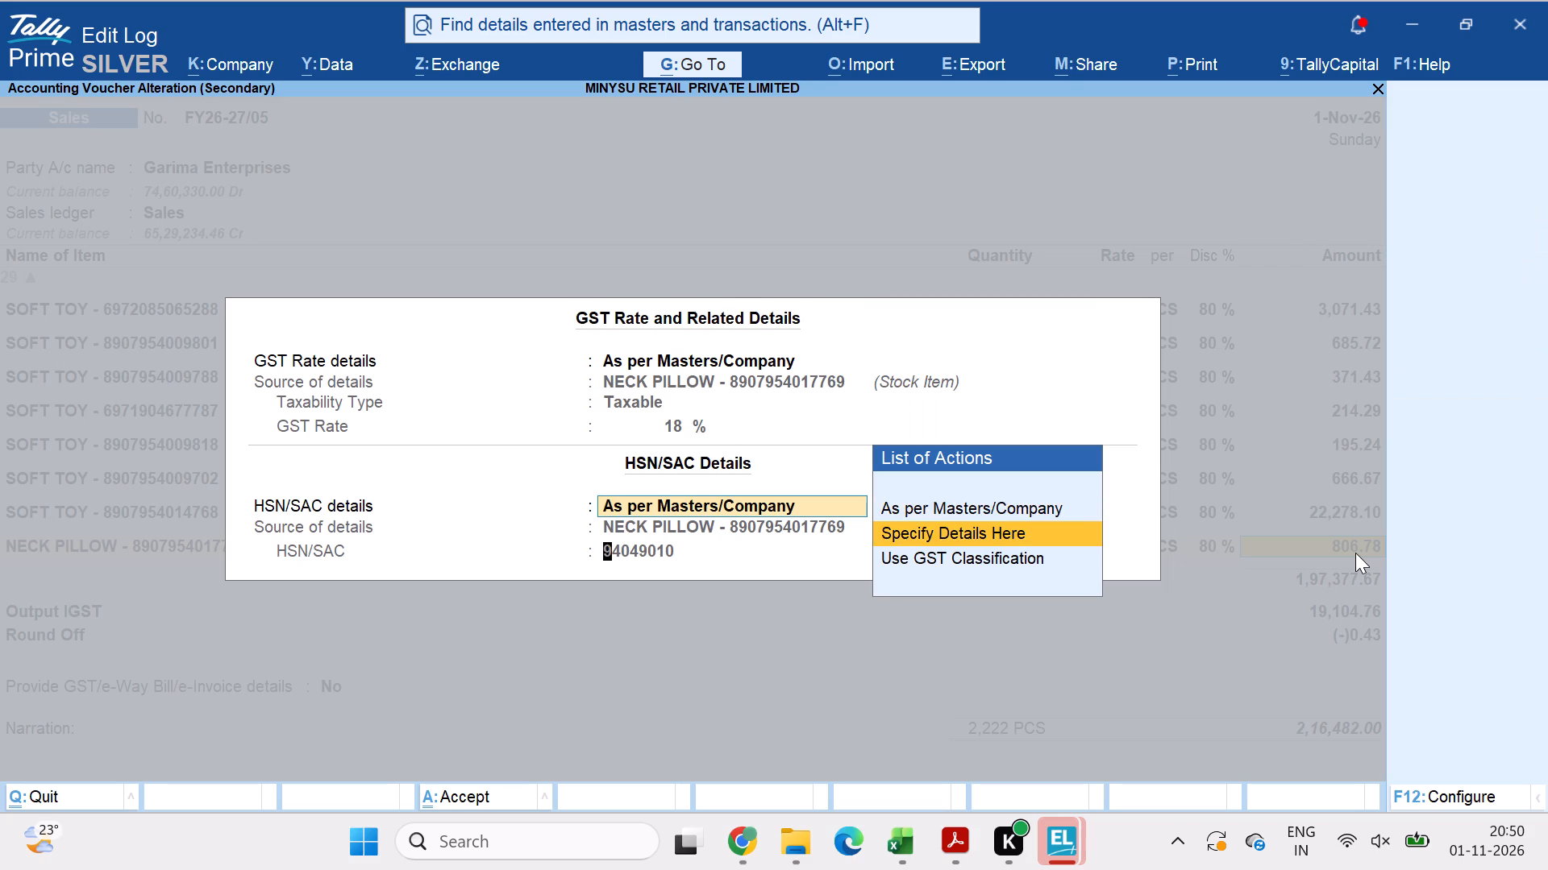
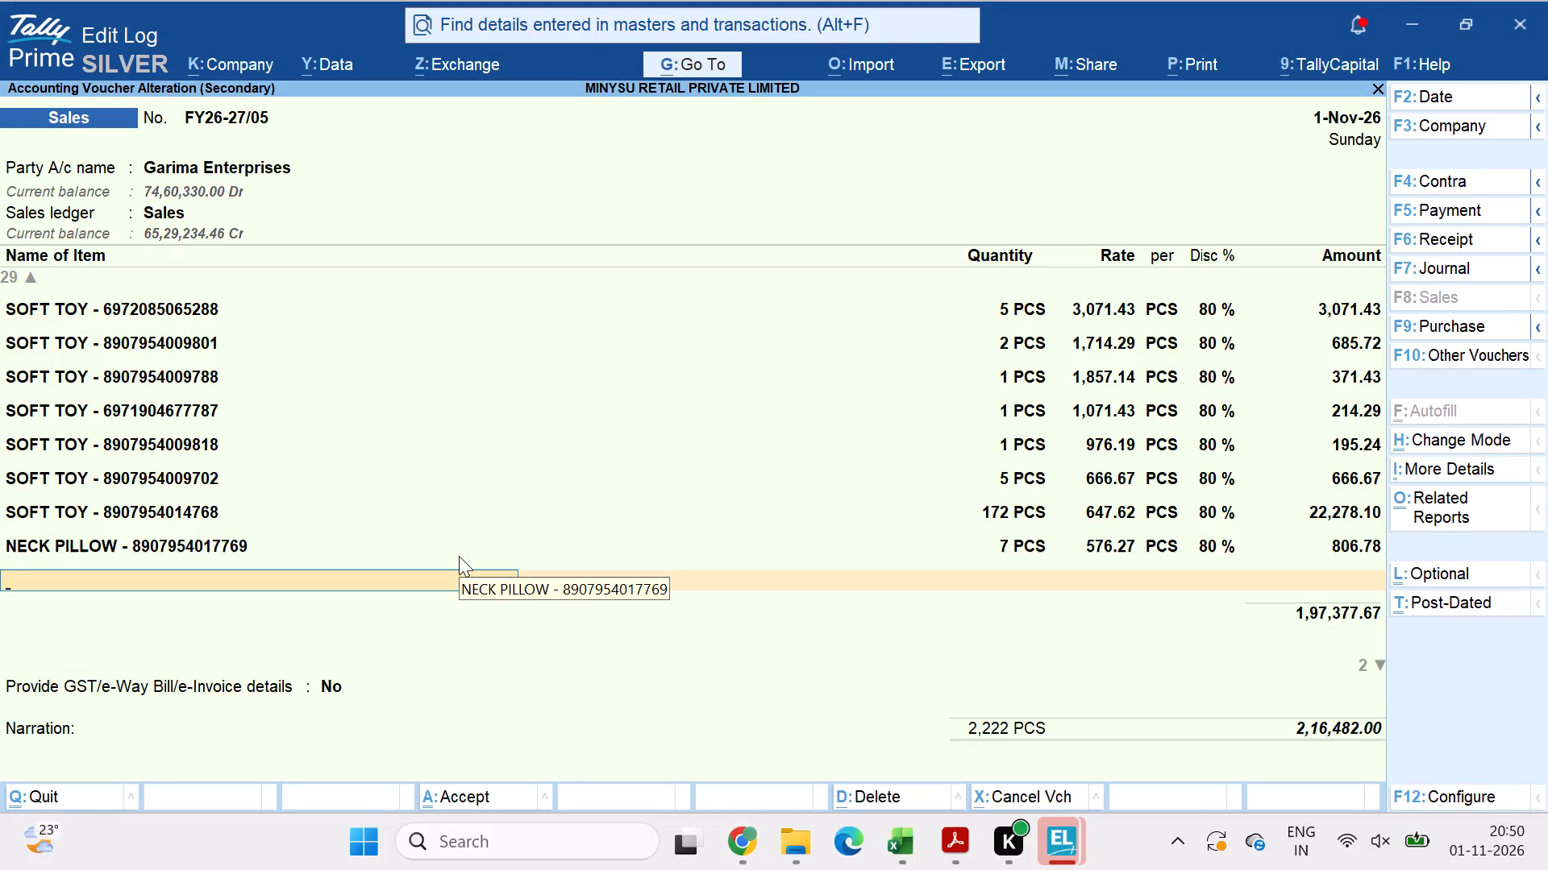
Keep the tax and round-off lines, set Provide GST/e-Way Bill/e-Invoice details to Yes, and accept the existing e-Way Bill and e-Invoice details.
{"action": "key", "text": "Return"}
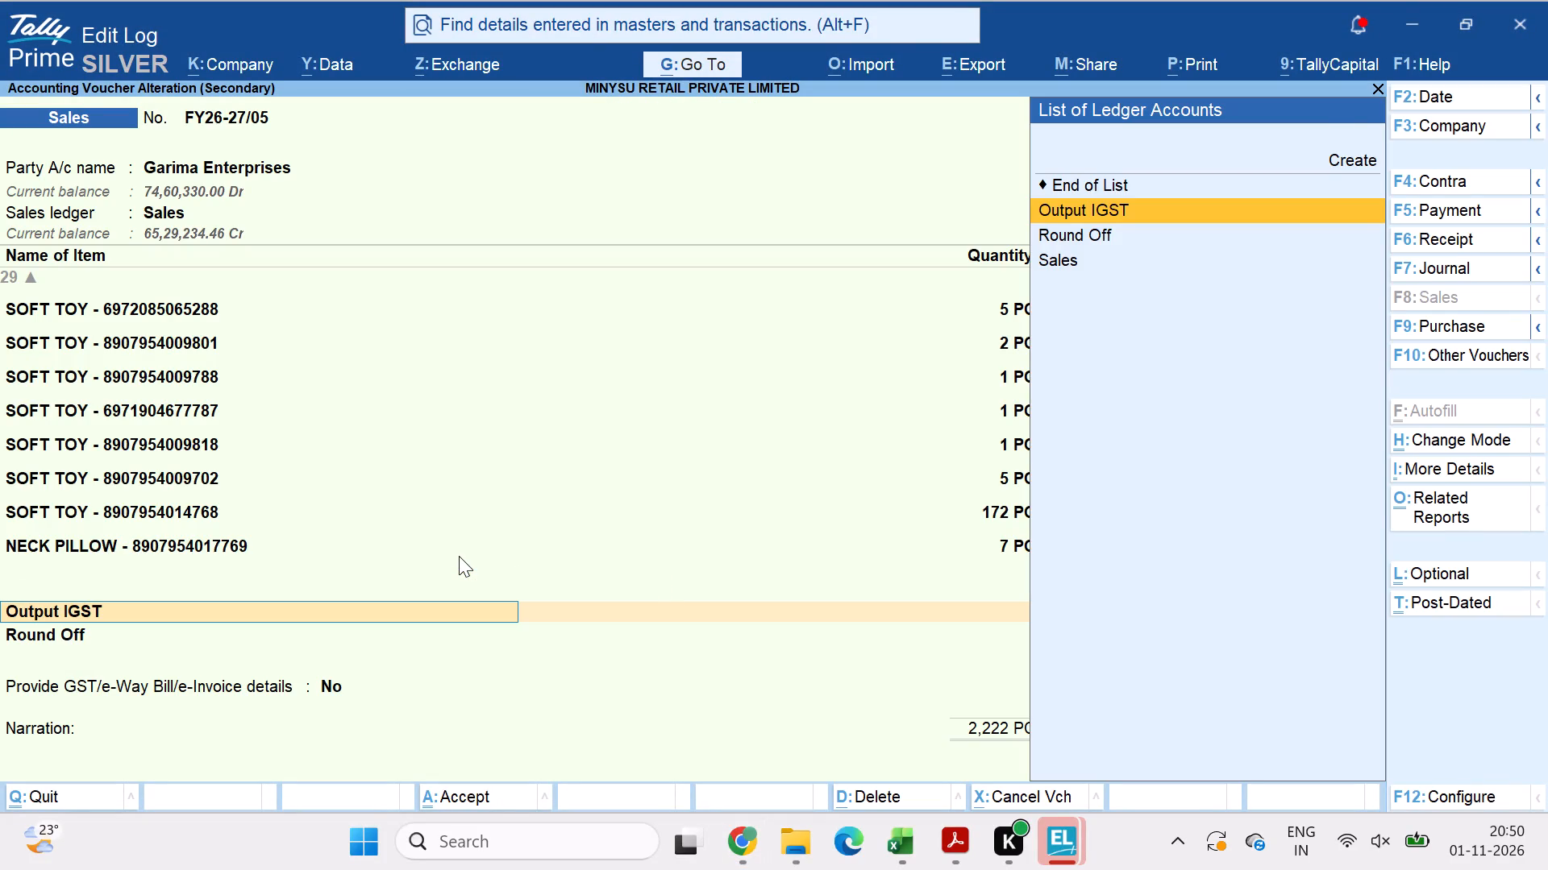
{"action": "key", "text": "Return"}
{"action": "key", "text": "Return"}
{"action": "key", "text": "Return"}
{"action": "key", "text": "Return"}
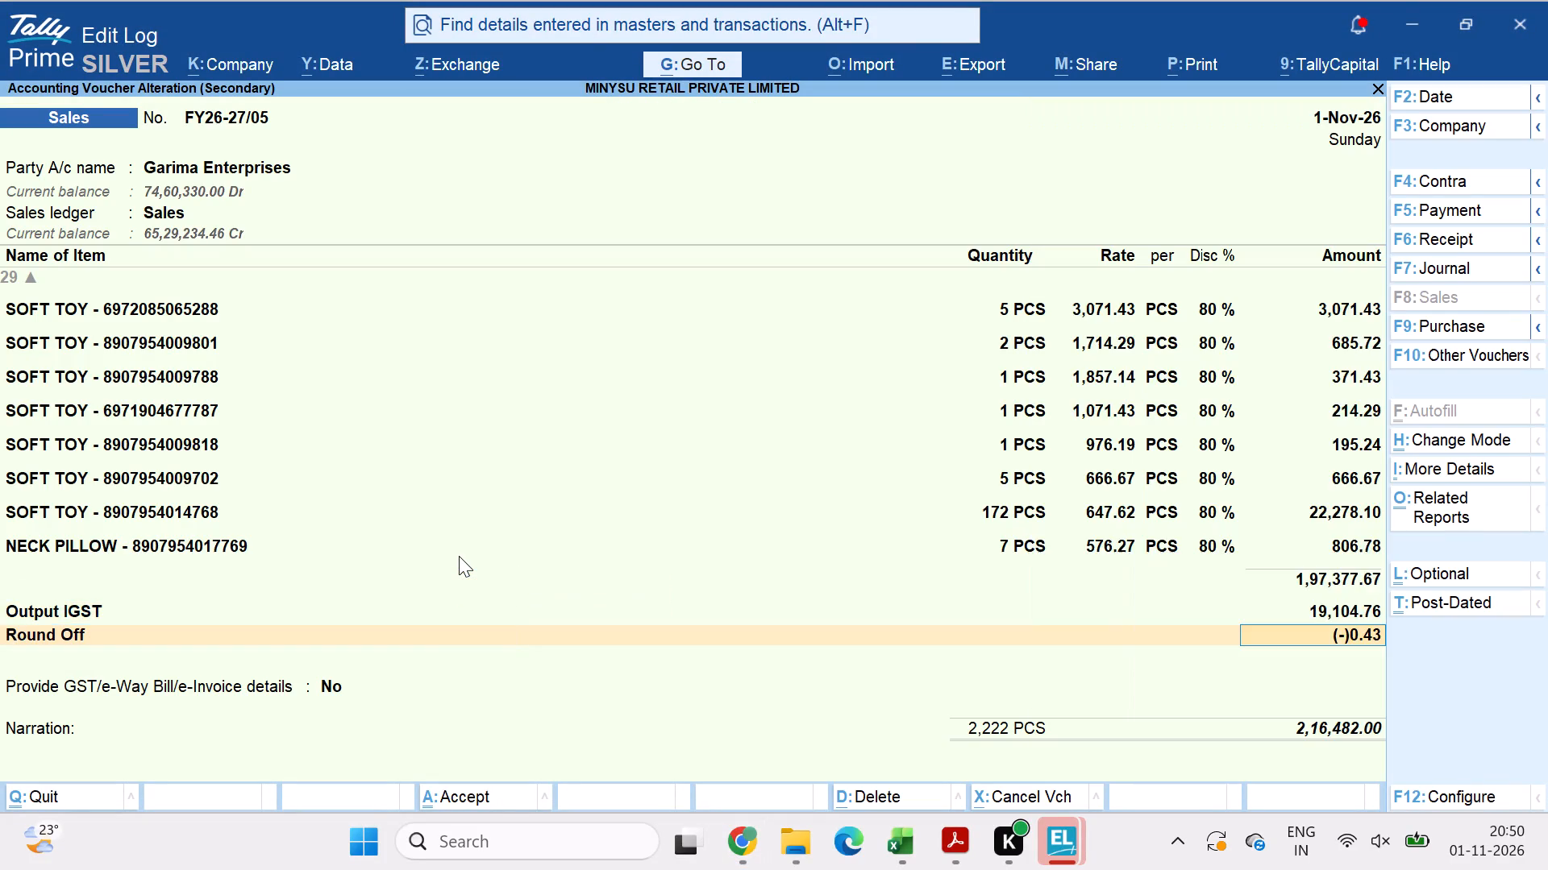
{"action": "key", "text": "Return"}
{"action": "key", "text": "Down"}
{"action": "key", "text": "Return"}
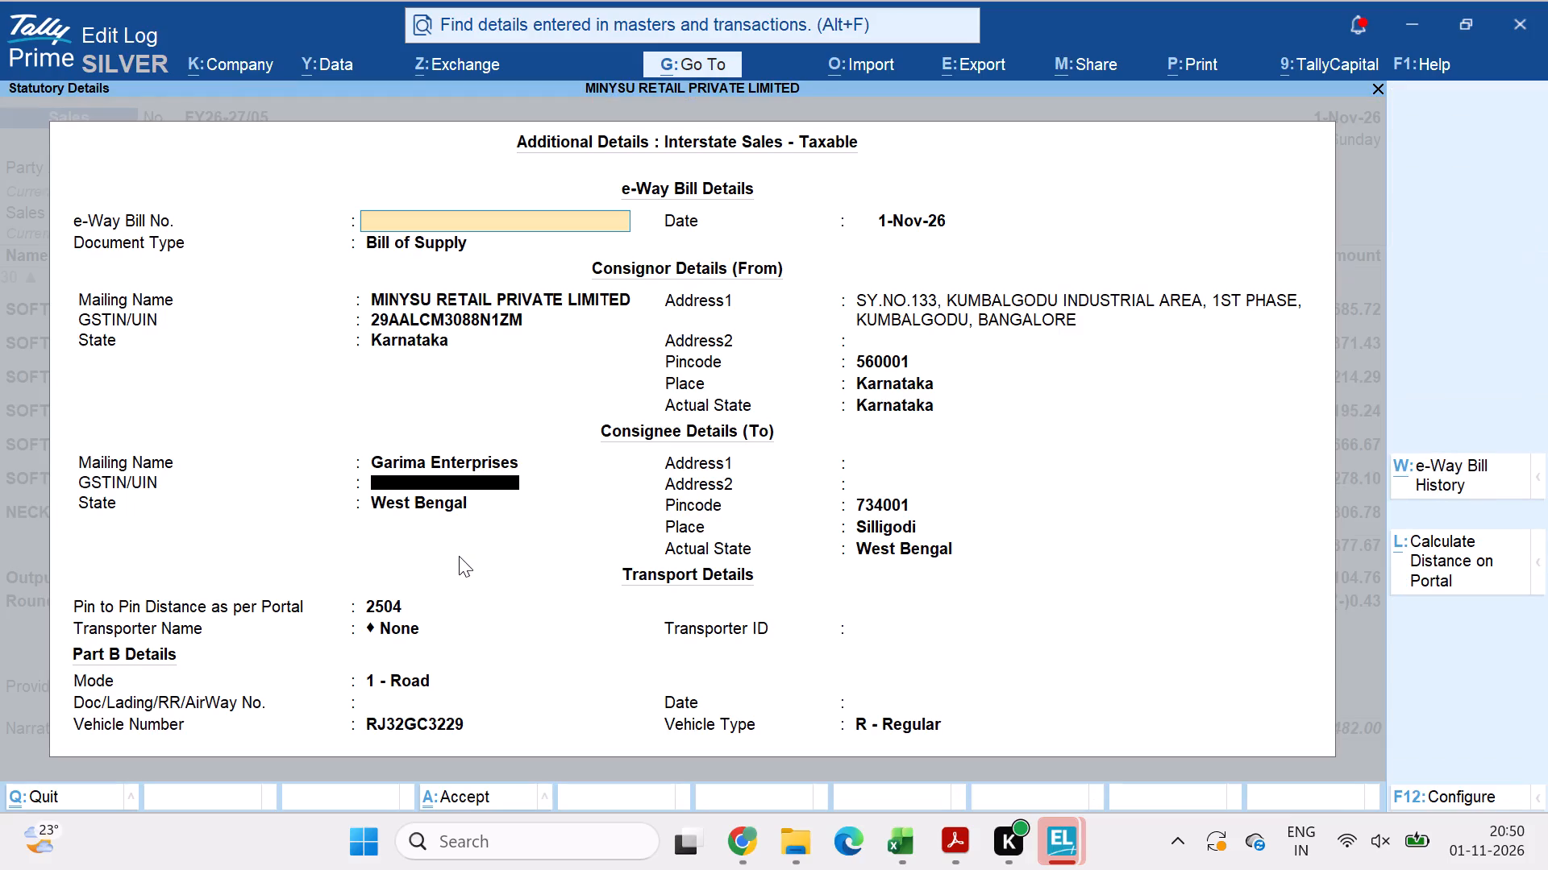
{"action": "key", "text": "ctrl+a"}
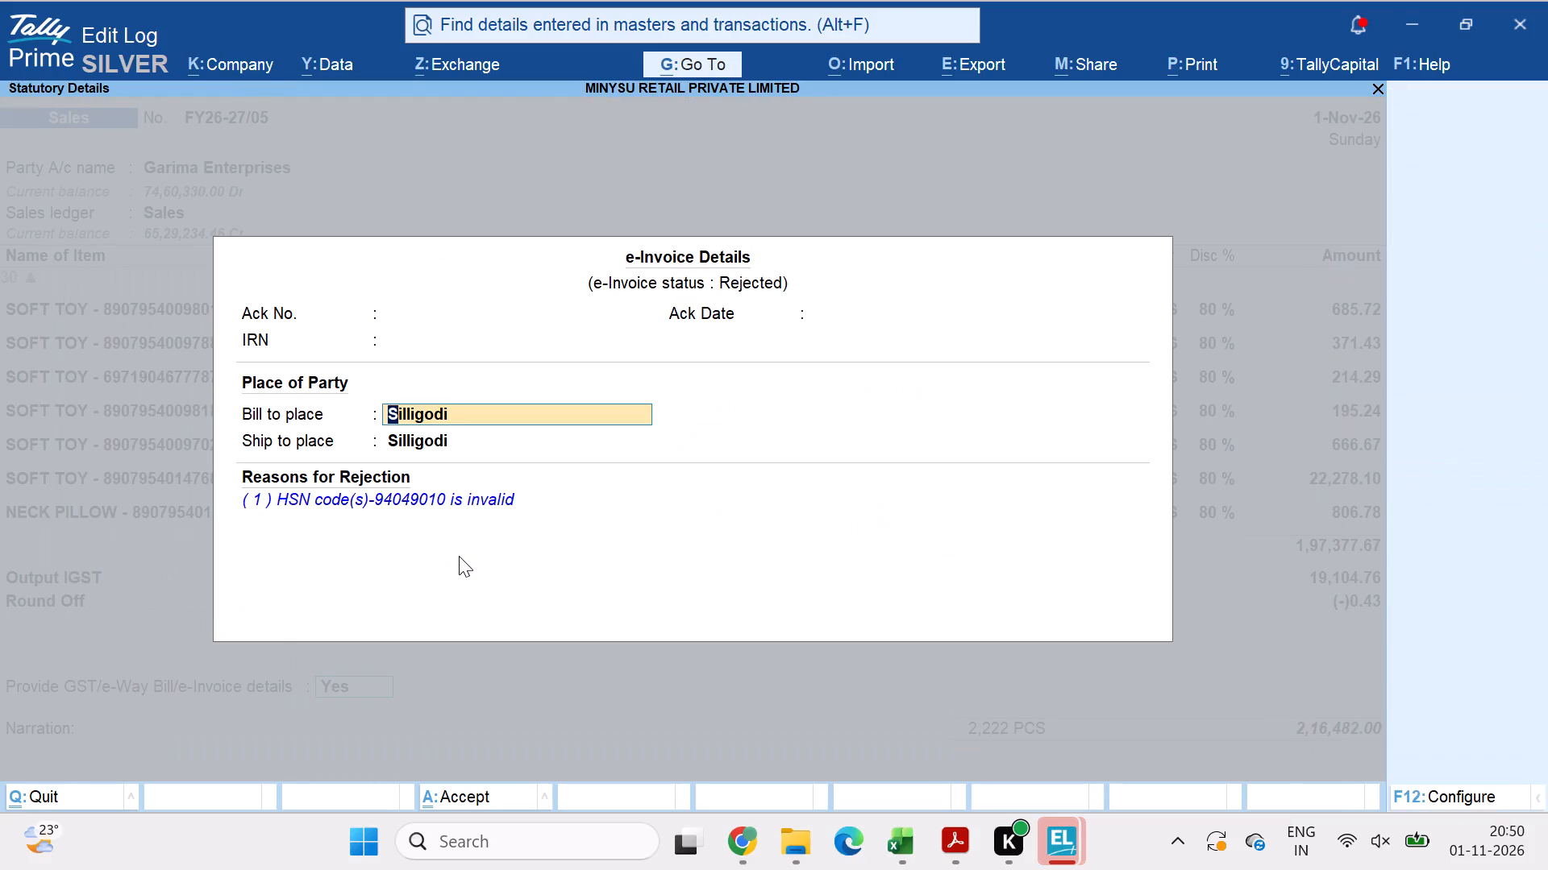
{"action": "key", "text": "ctrl+a"}
Accept the bill-wise details for Garima Enterprises, keeping the New Ref entry named FY26-27/05.
{"action": "key", "text": "Return"}
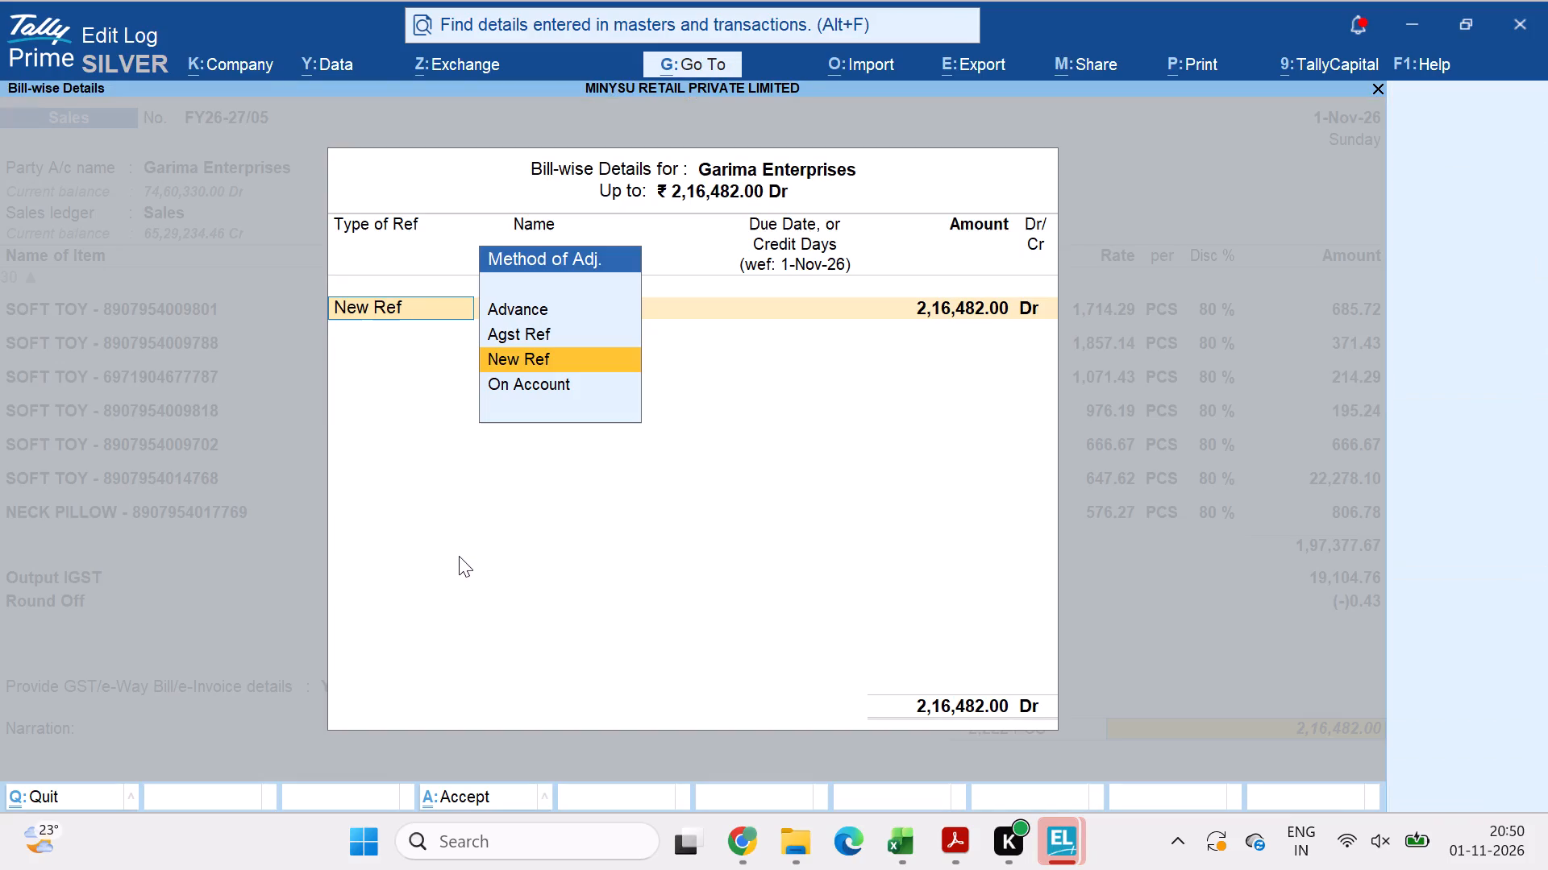
{"action": "key", "text": "Return"}
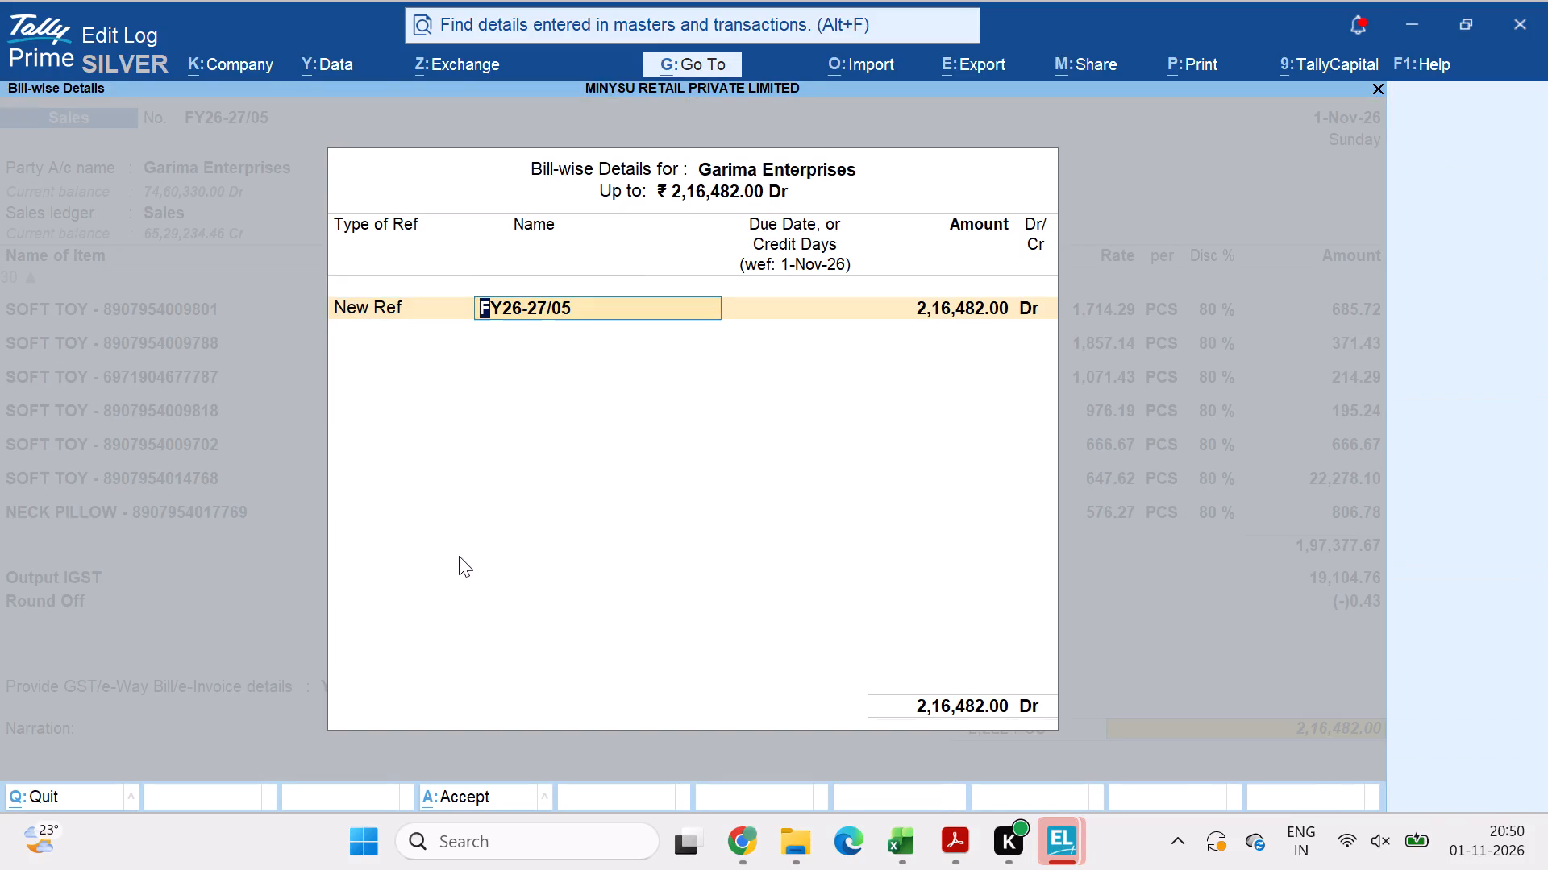
{"action": "key", "text": "ctrl+a"}
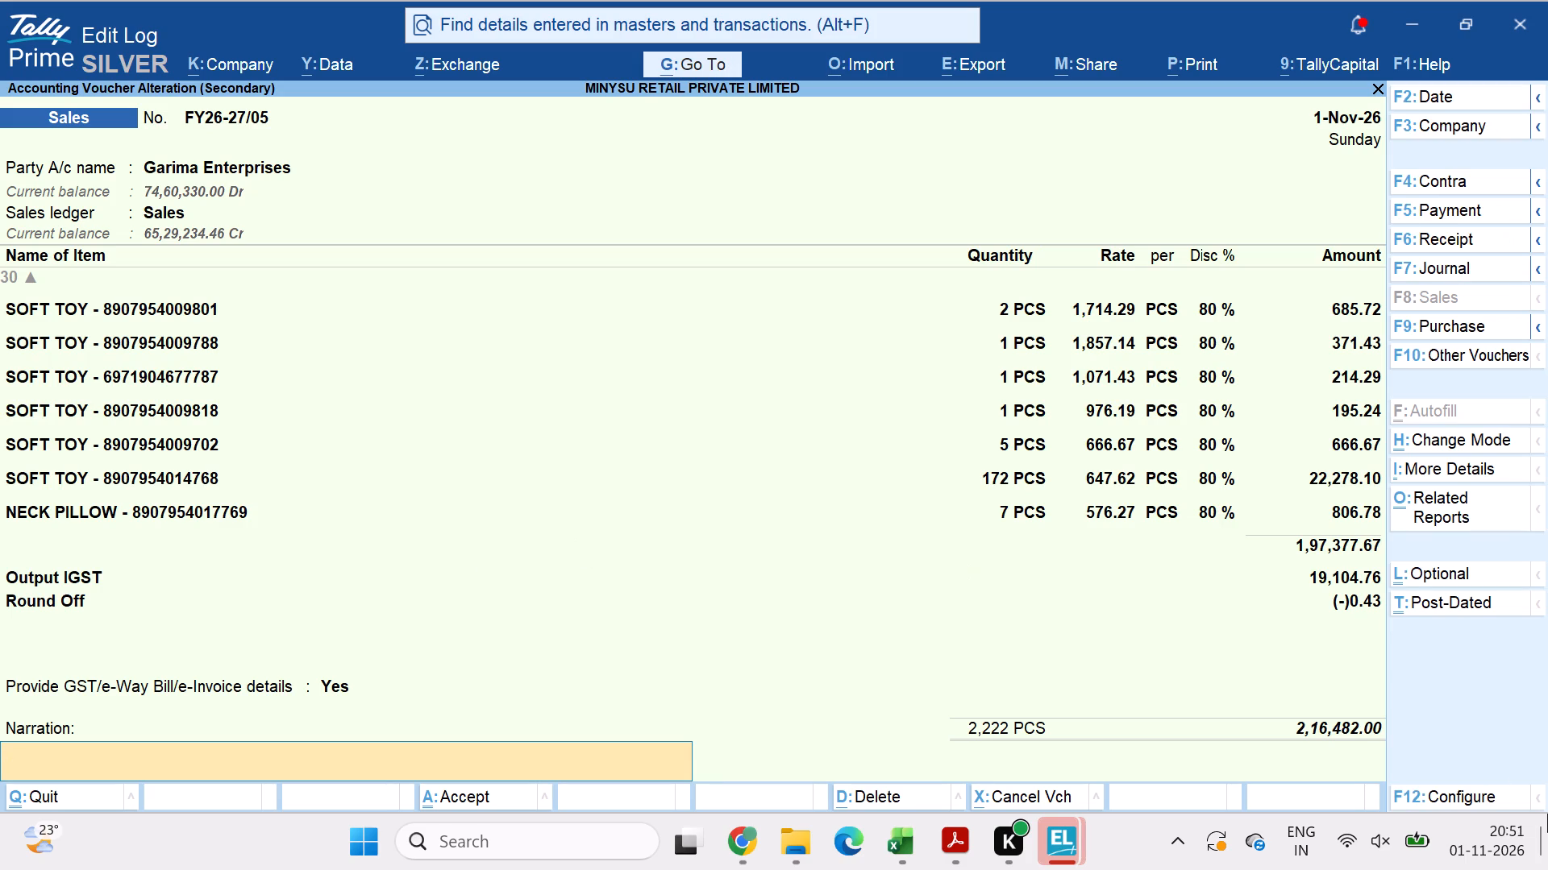
Save sales voucher FY26-27/05 and agree to resend its details for e-Invoice and e-Way Bill generation.
{"action": "key", "text": "ctrl+a"}
{"action": "key", "text": "Return"}
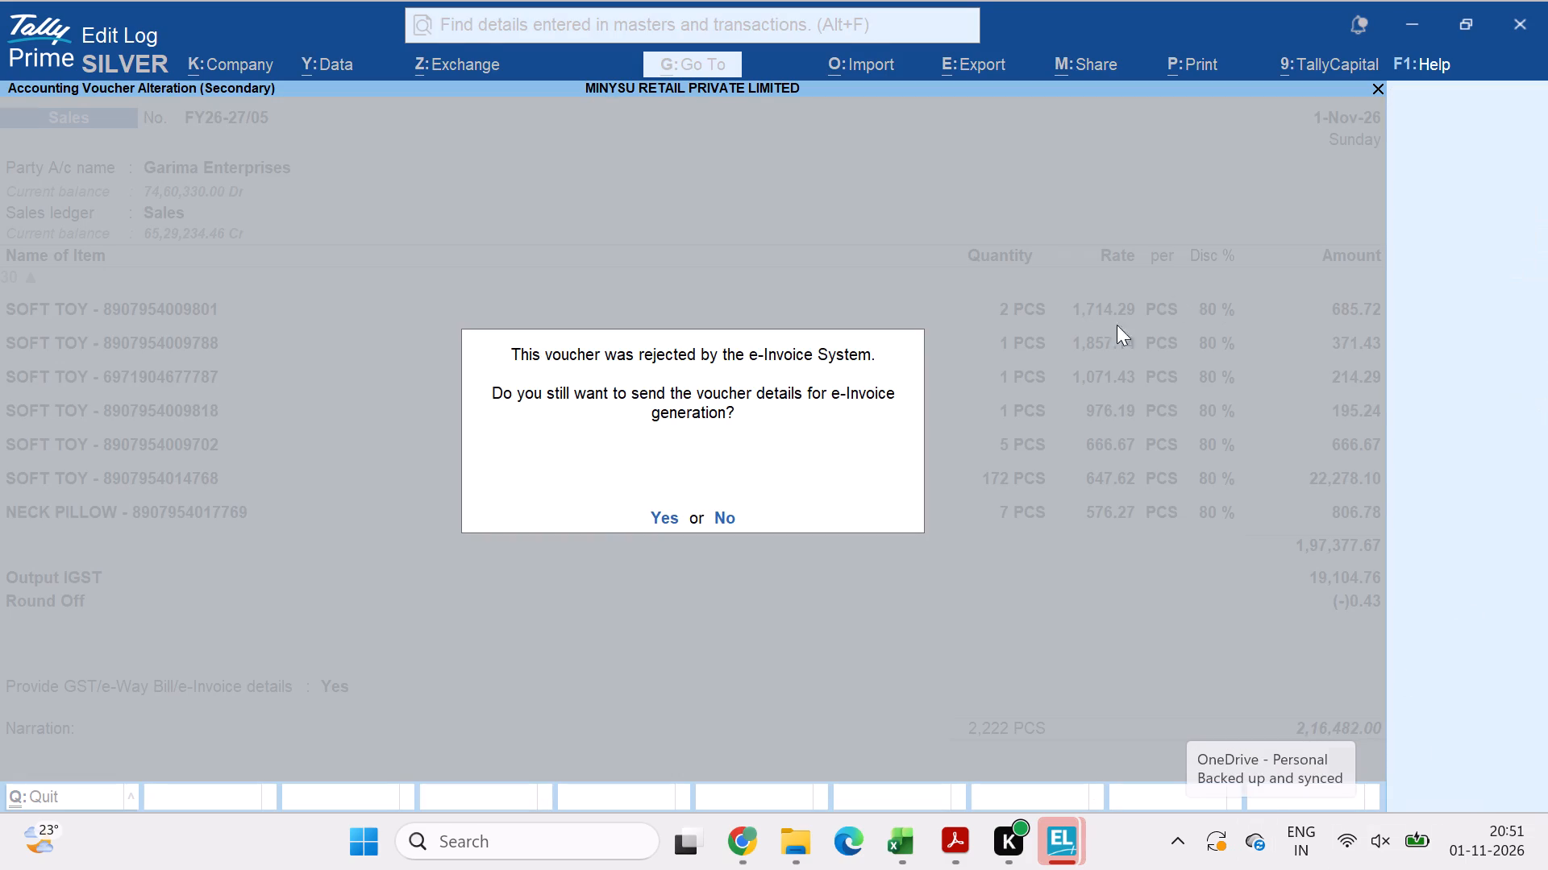
{"action": "left_click", "coordinate": [659, 515]}
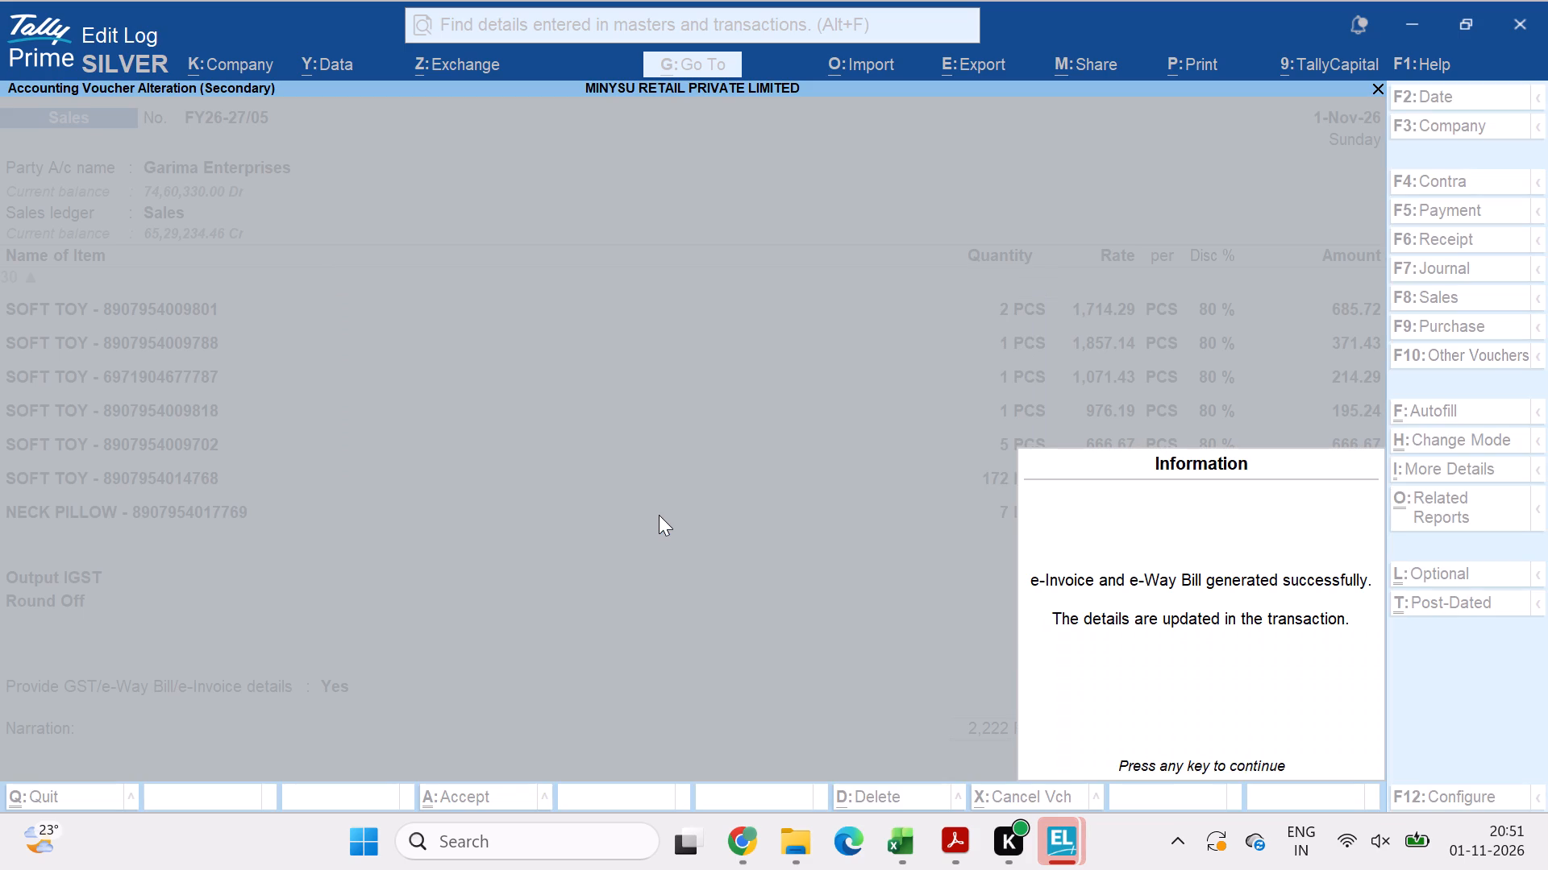
{"action": "key", "text": "Return"}
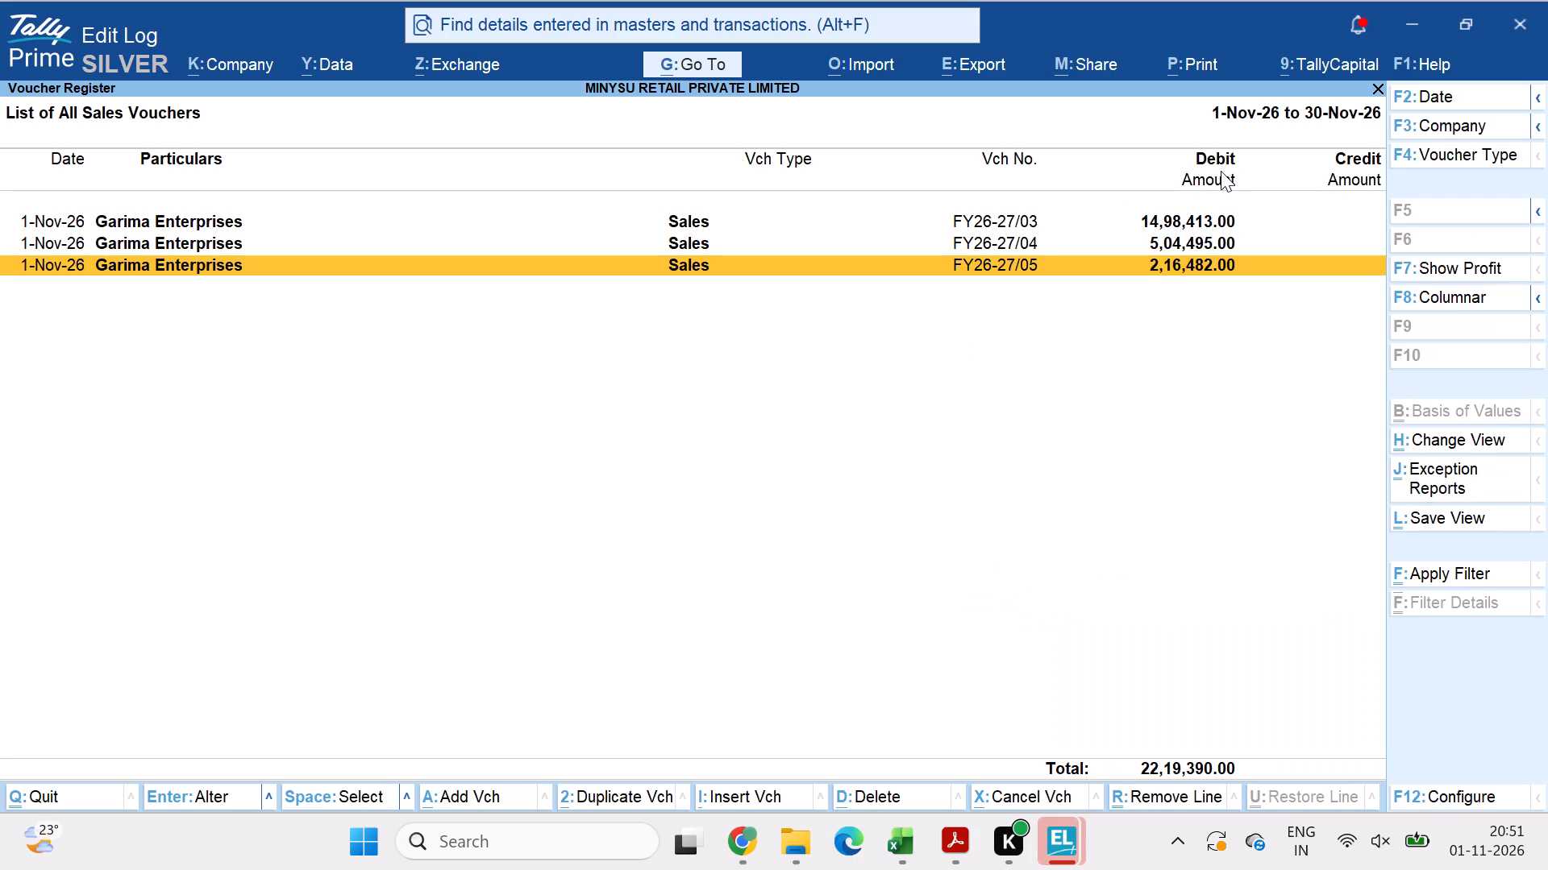
Reopen sales voucher FY26-27/05 and print its Tax Invoice as one copy with Microsoft Print to PDF.
{"action": "key", "text": "Return"}
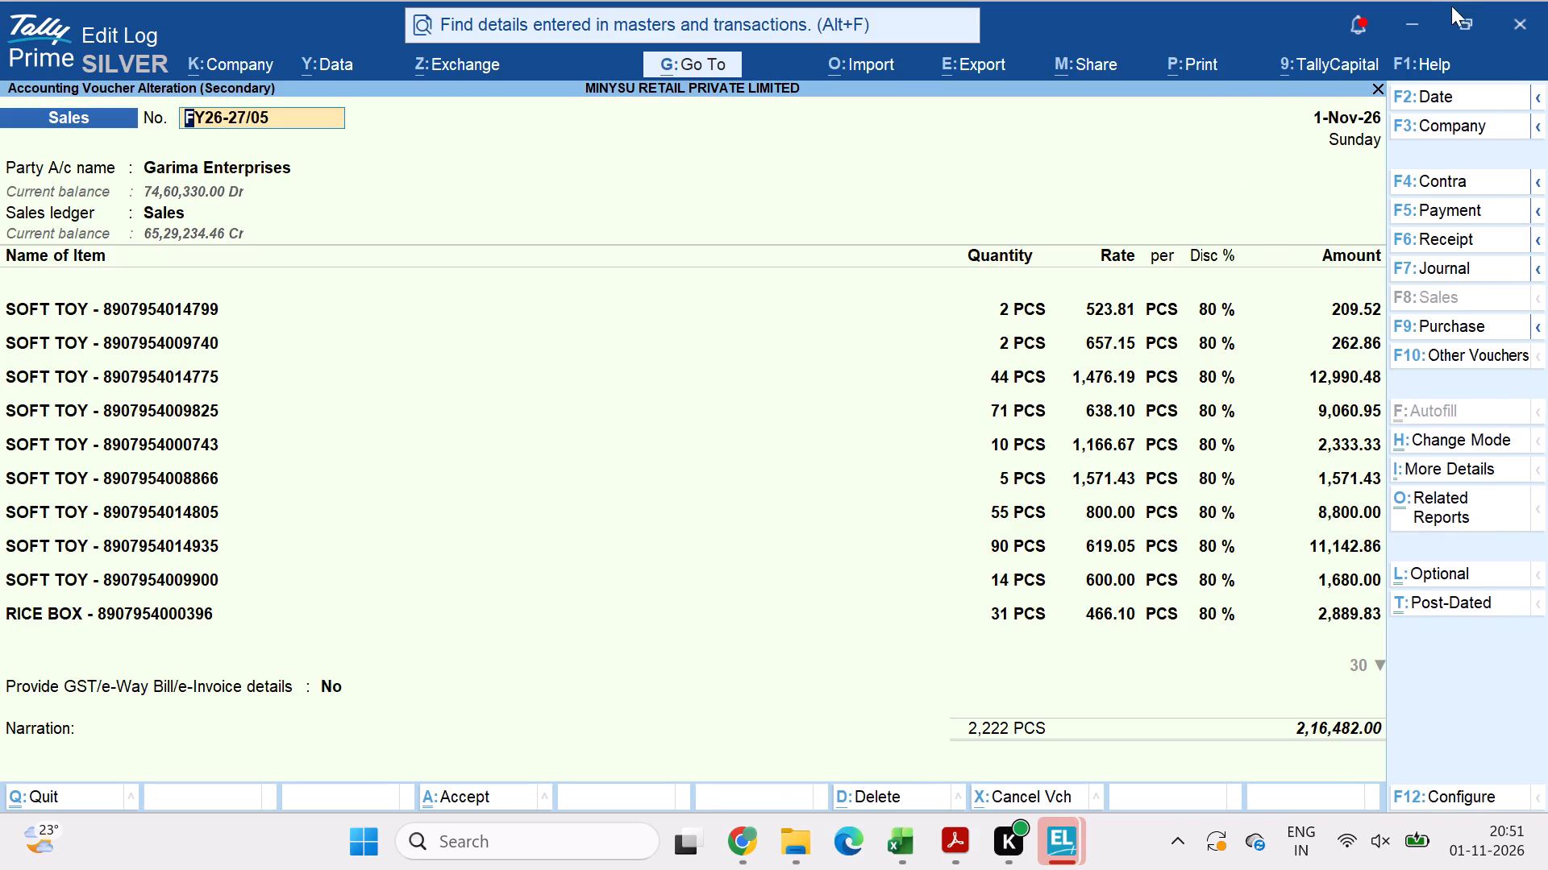
{"action": "left_click", "coordinate": [1196, 65]}
{"action": "key", "text": "Return"}
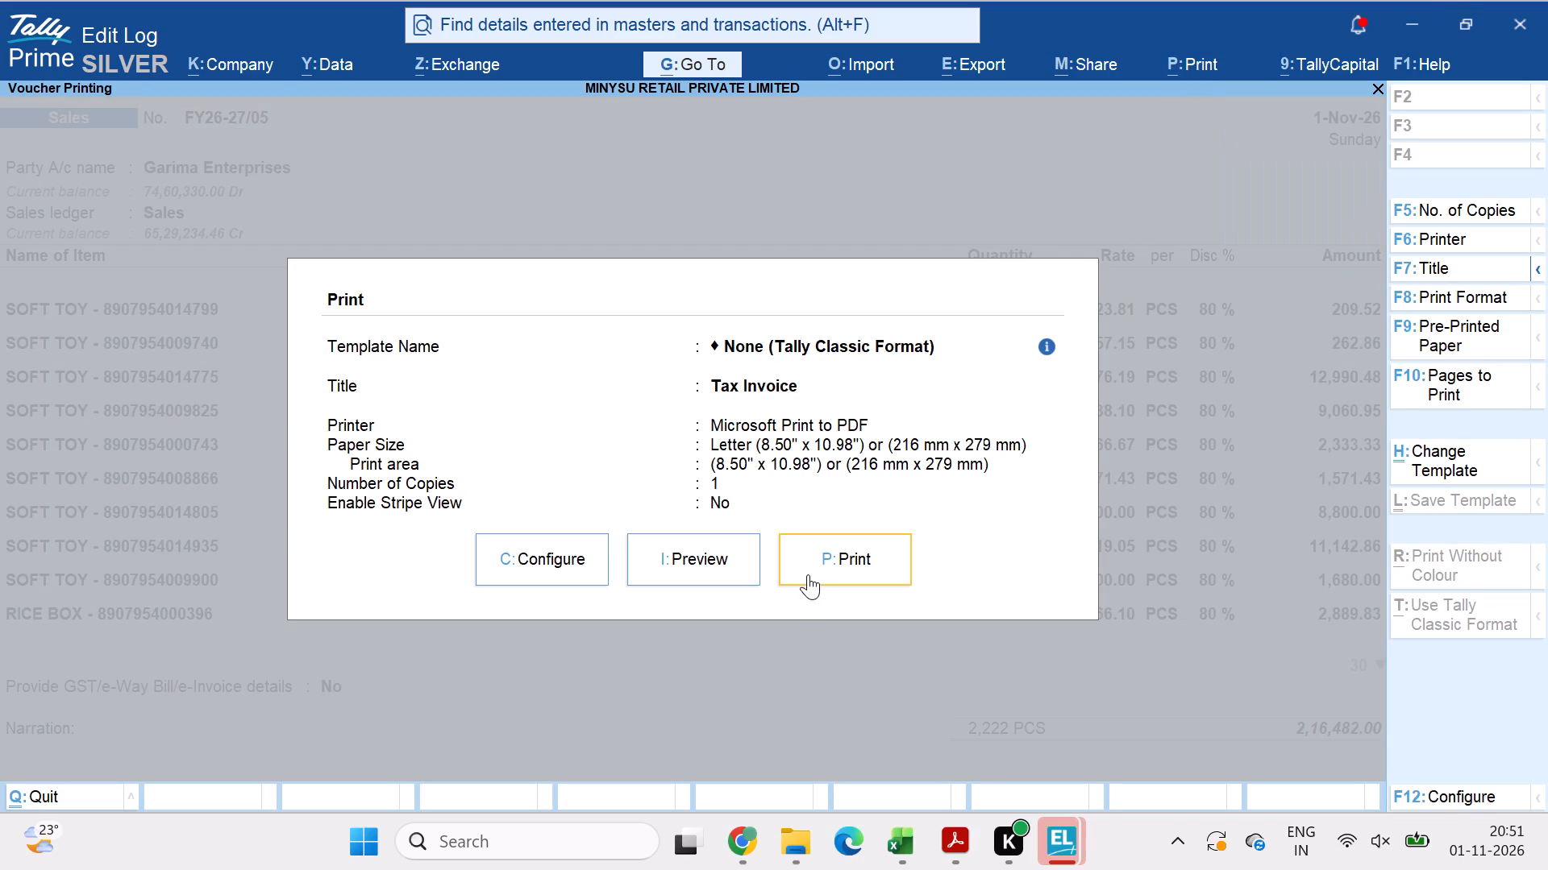
{"action": "left_click", "coordinate": [842, 560]}
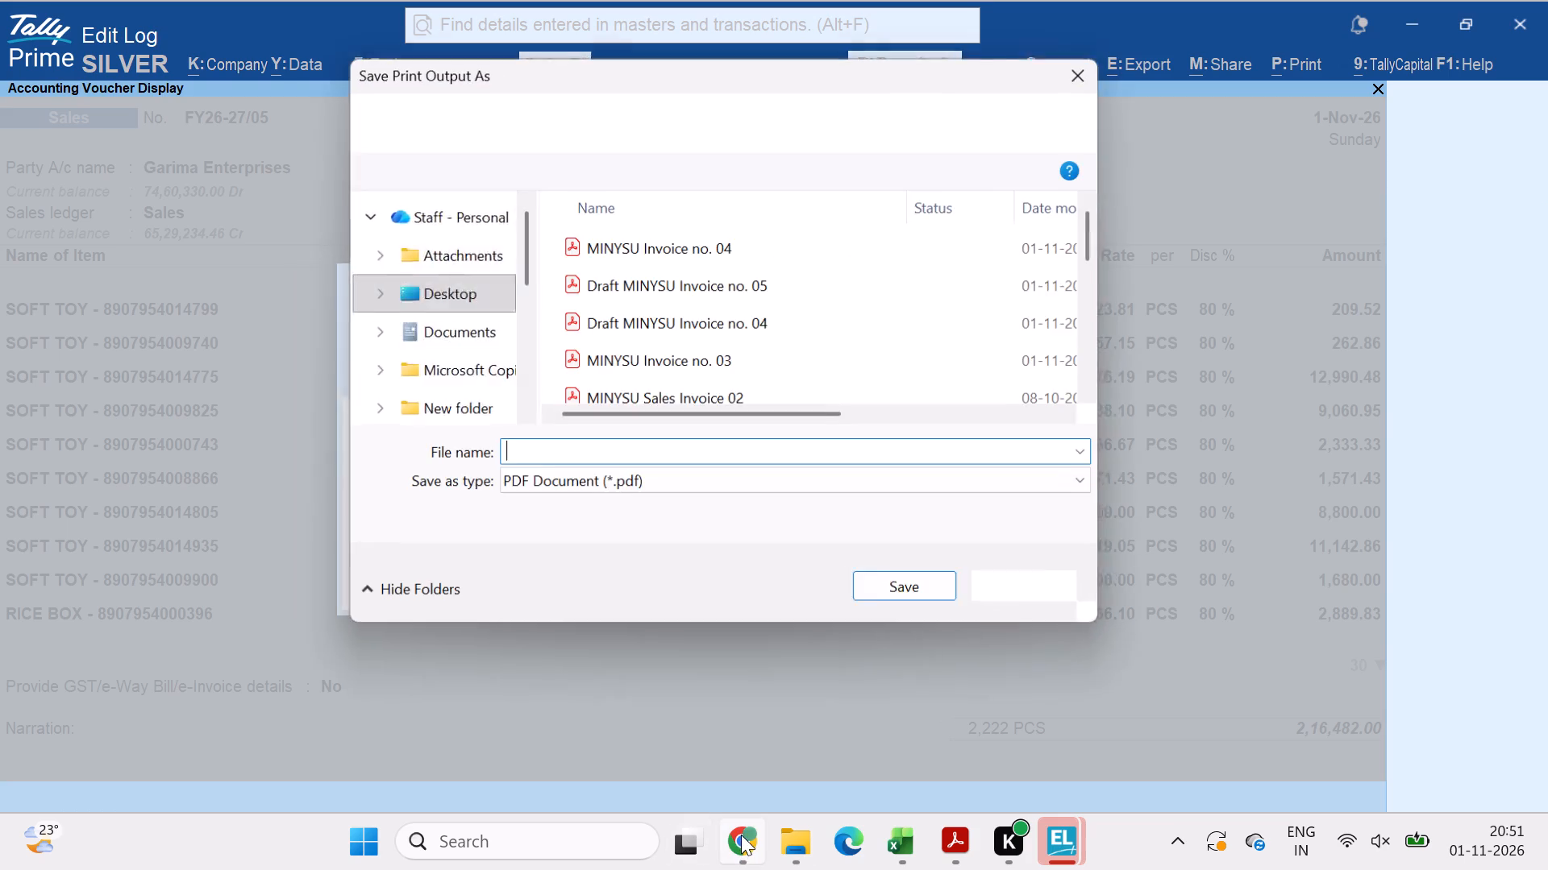
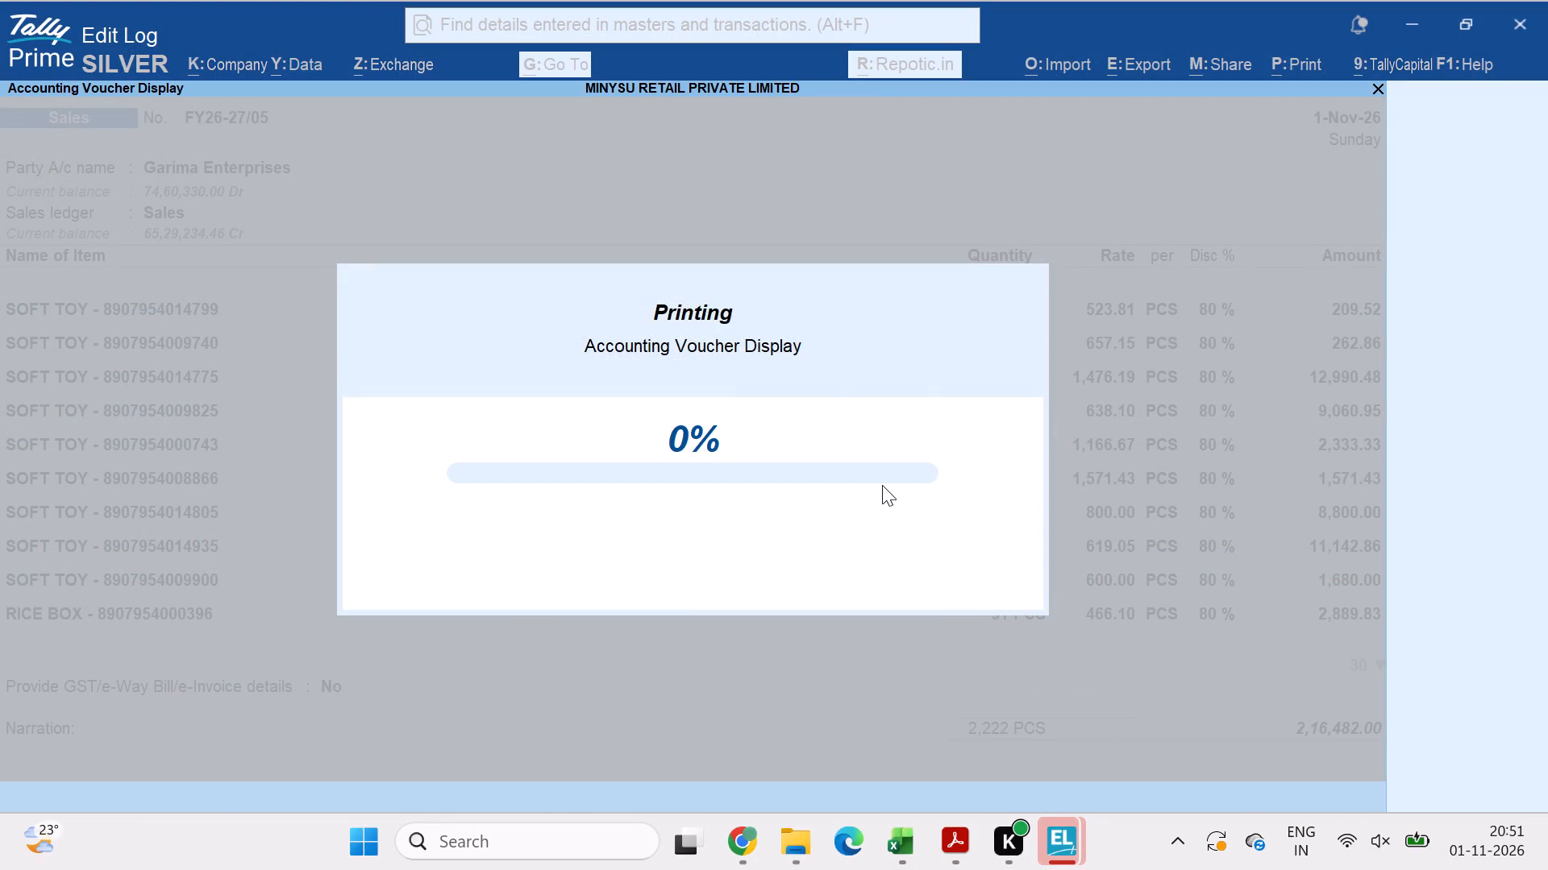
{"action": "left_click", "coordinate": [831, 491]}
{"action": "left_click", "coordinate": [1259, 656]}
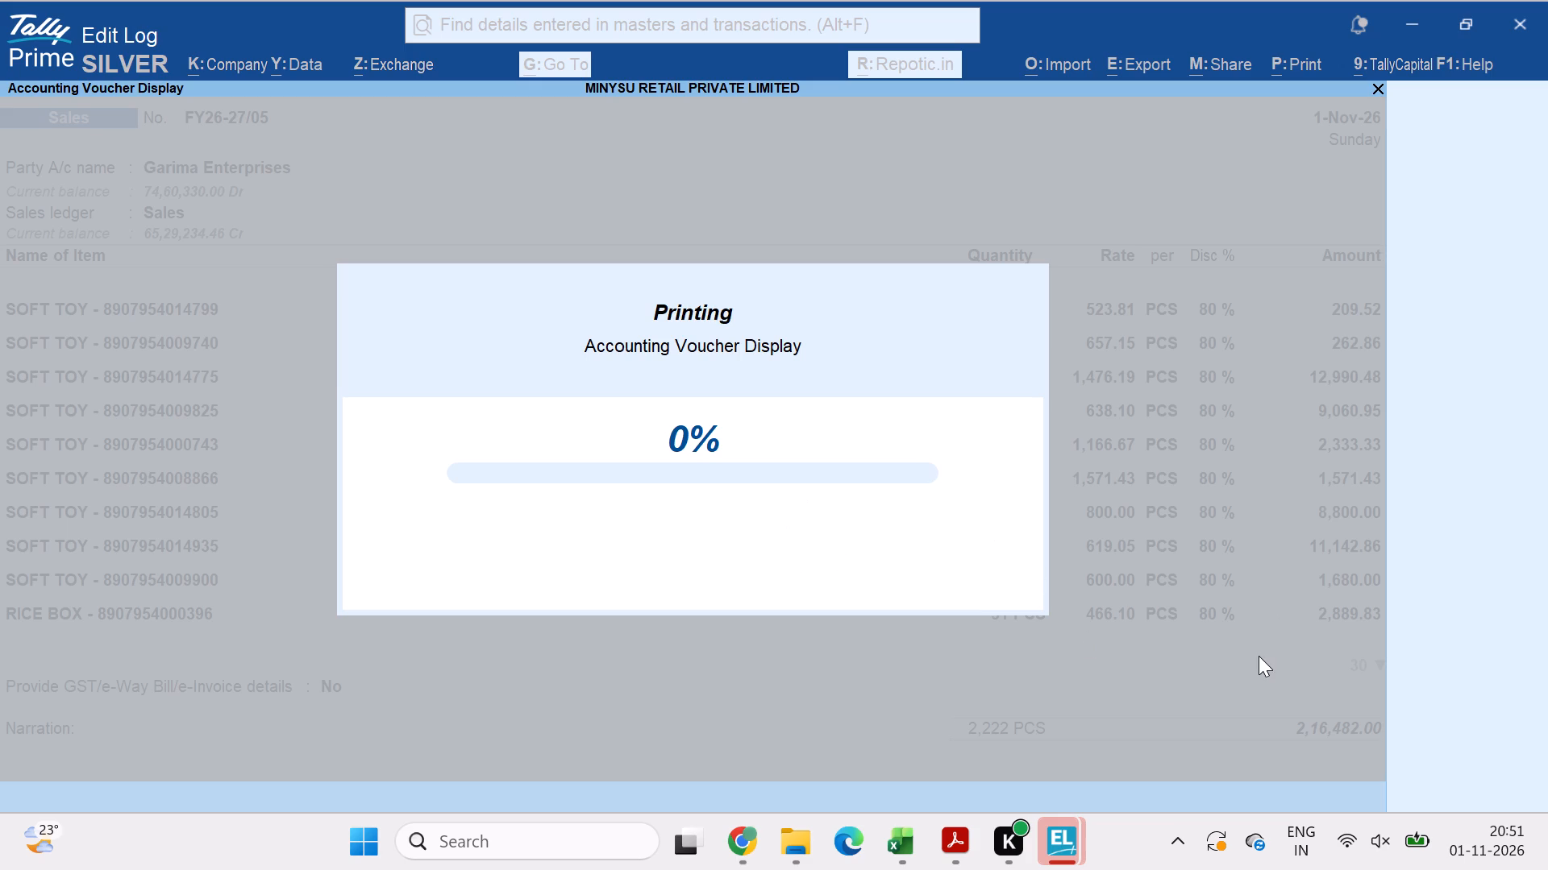
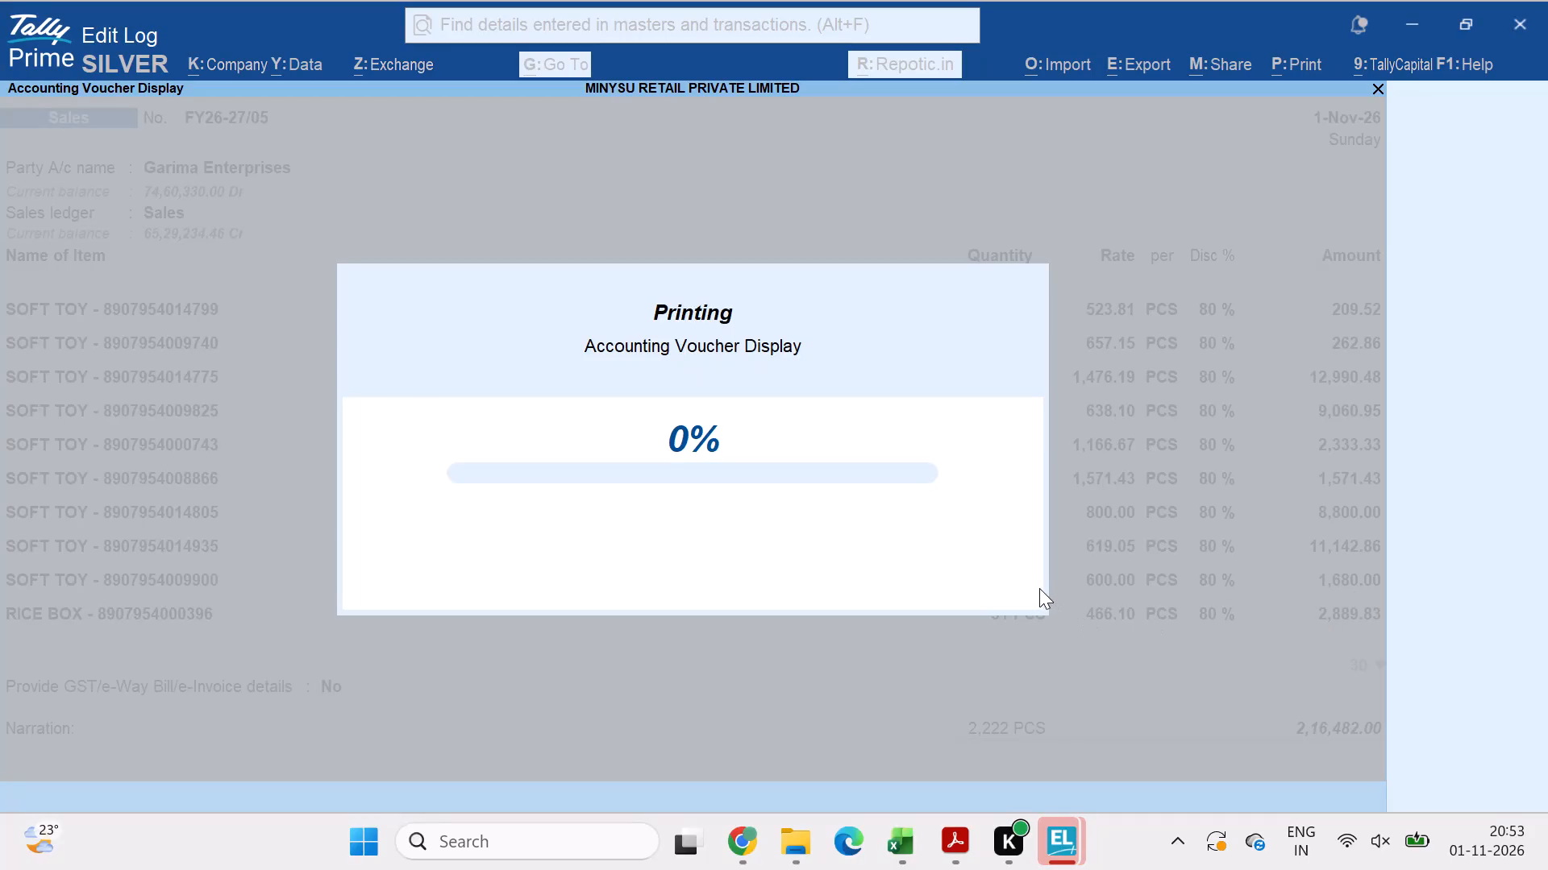
Bring the Save Print Output window for sales voucher FY26-27/05 to the front.
{"action": "left_click", "coordinate": [993, 579]}
{"action": "left_click", "coordinate": [1056, 836]}
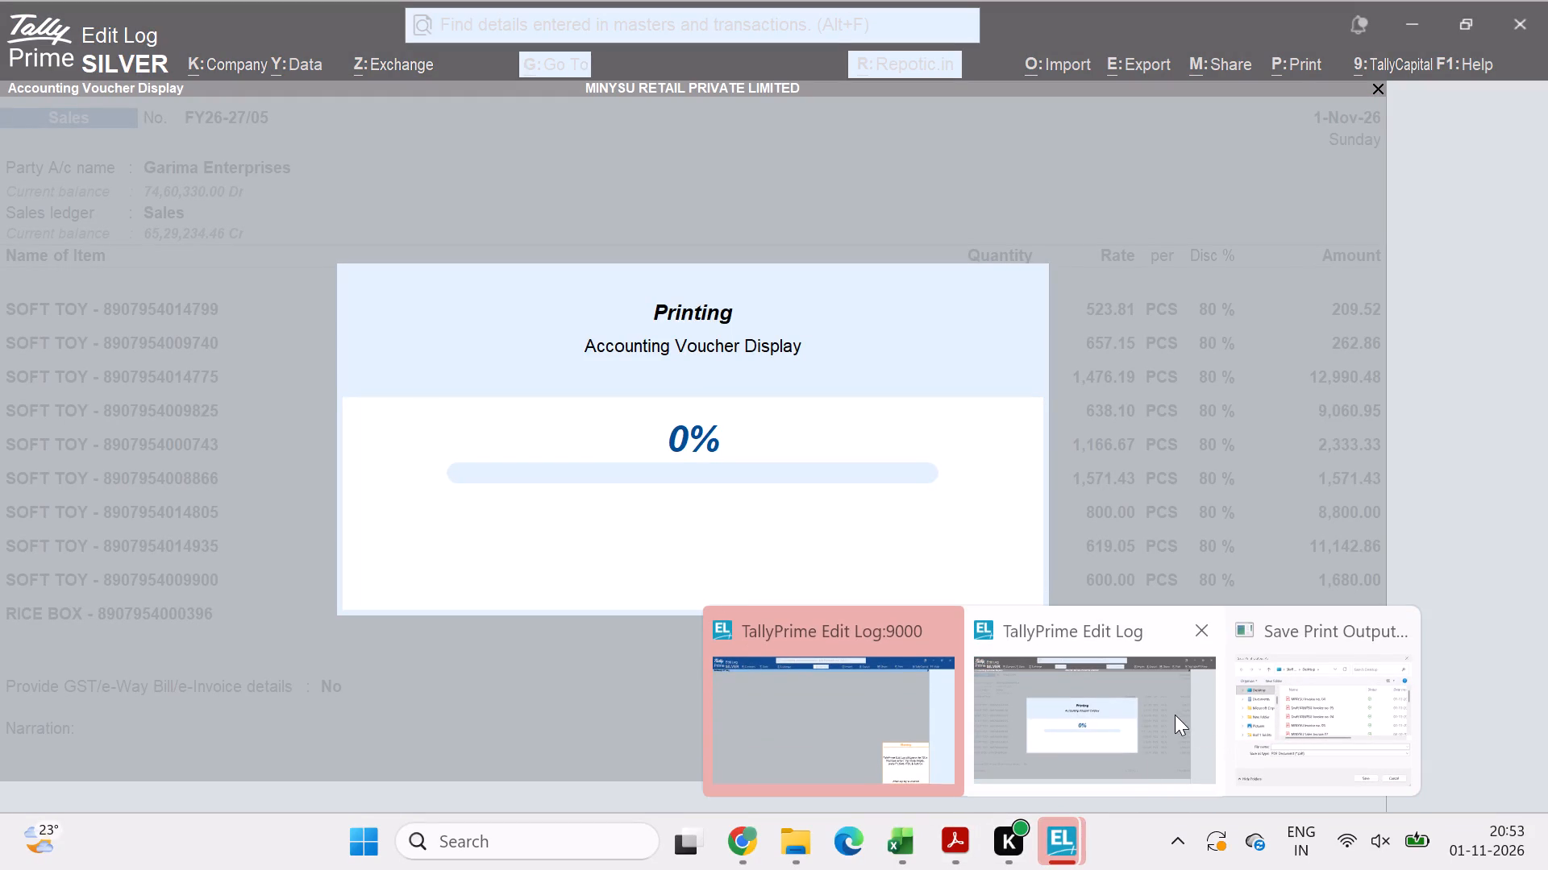
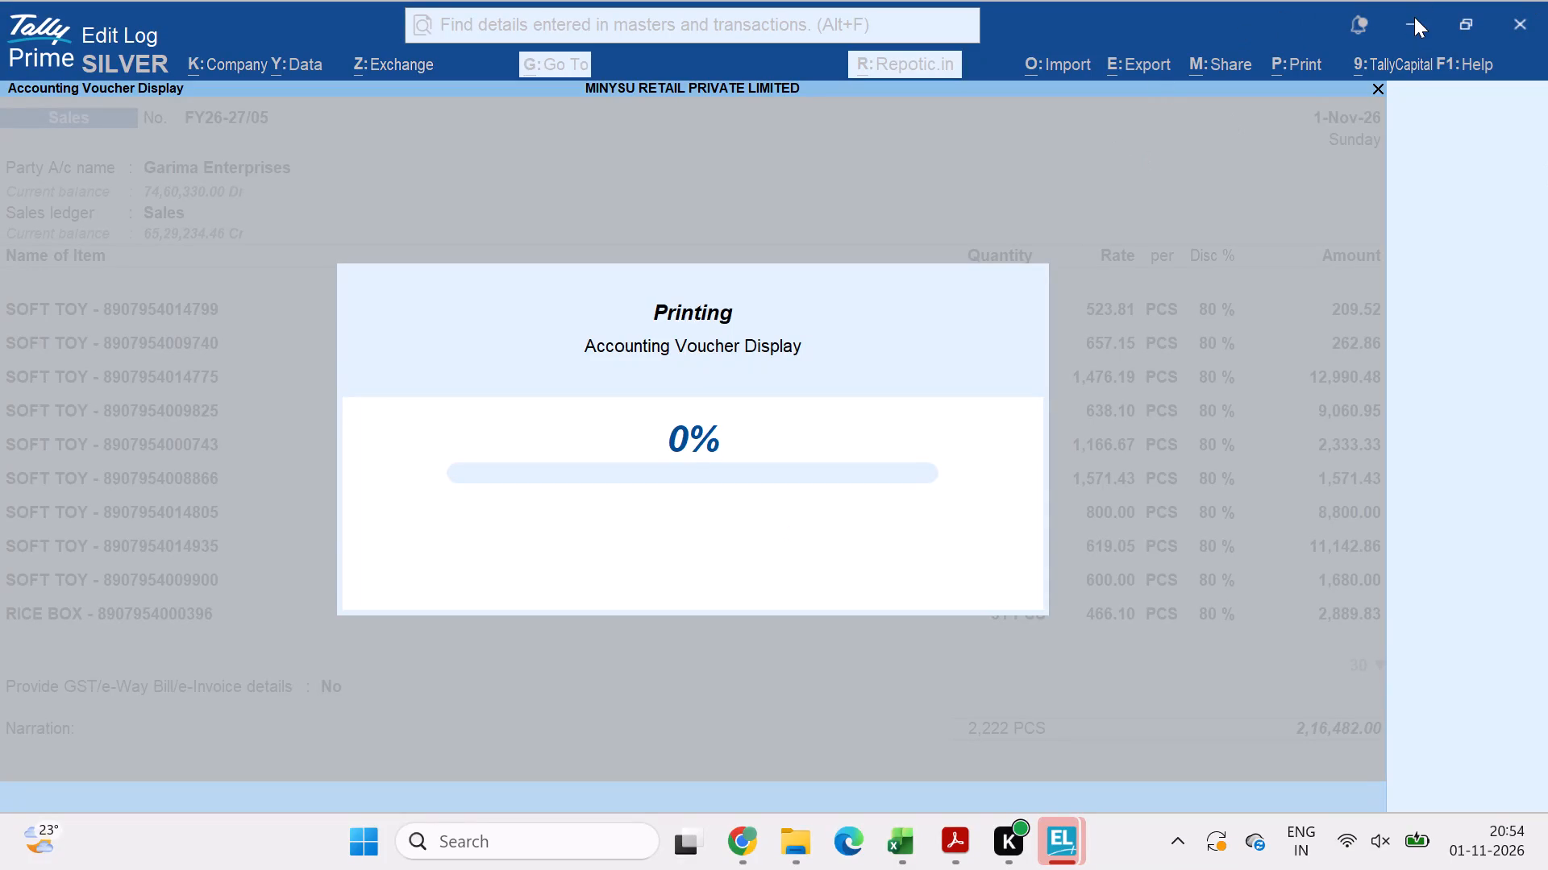
Quit the other open TallyPrime Edit Log instance, leaving the one printing sales voucher FY26-27/05 open.
{"action": "left_click", "coordinate": [1421, 22]}
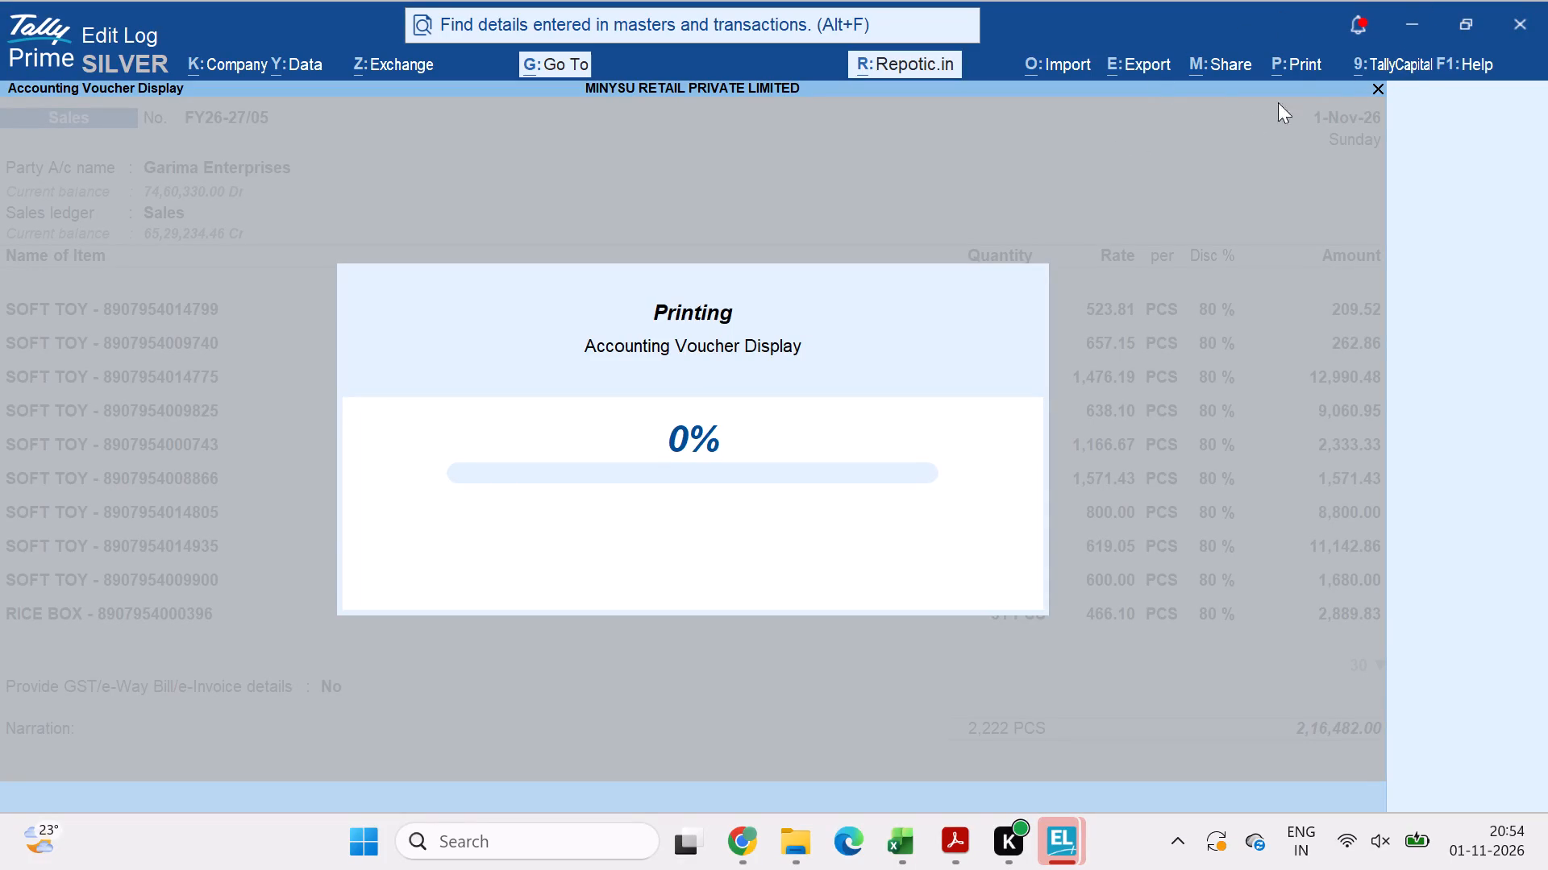
{"action": "left_click", "coordinate": [1070, 838]}
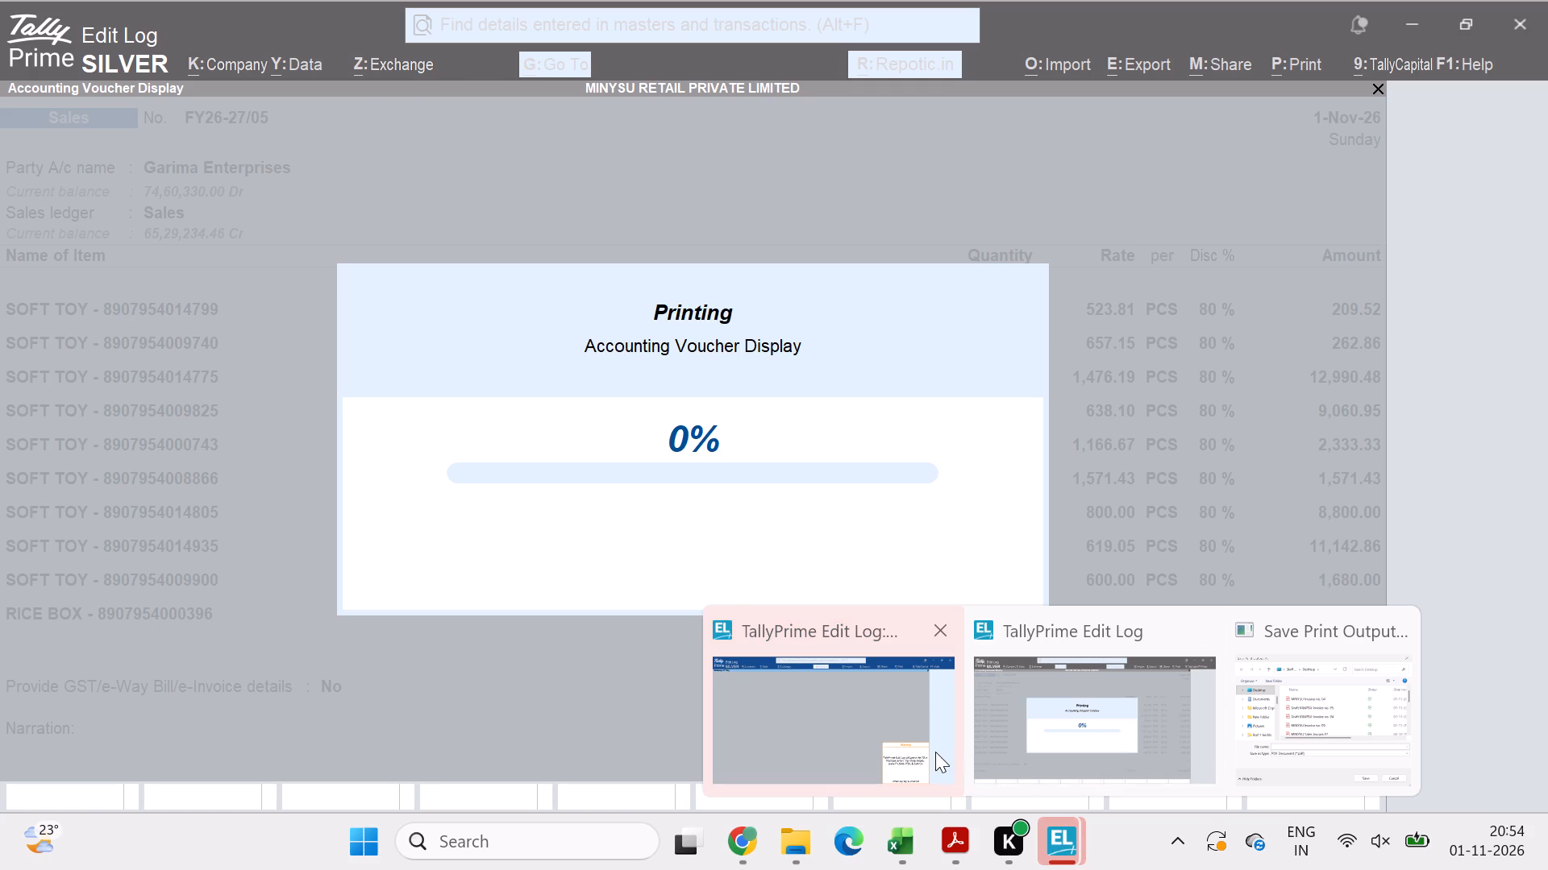
{"action": "left_click", "coordinate": [935, 628]}
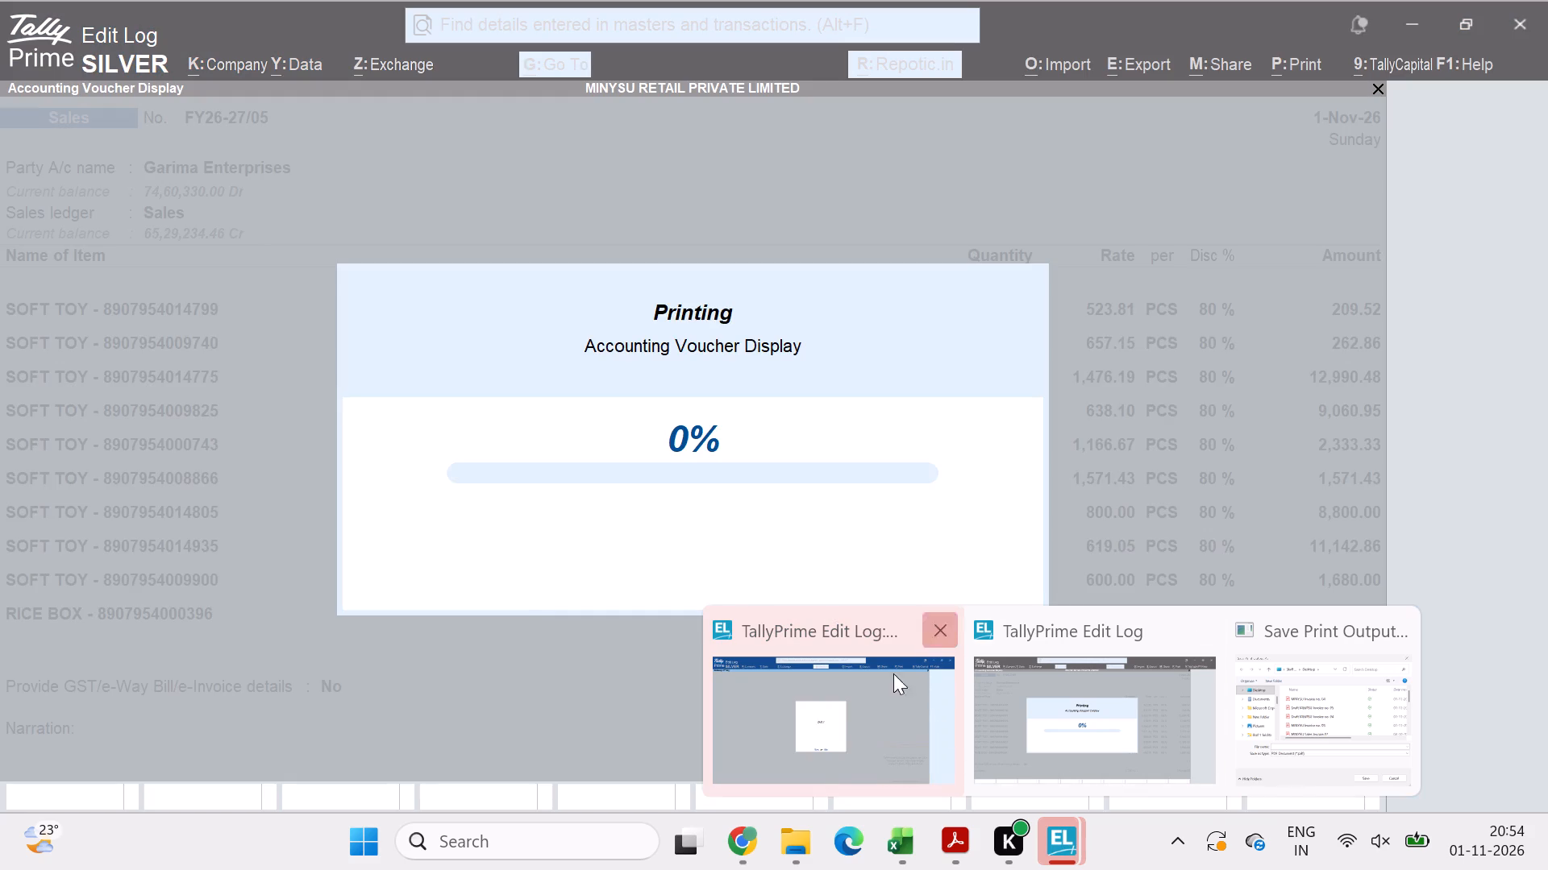
{"action": "left_click", "coordinate": [887, 712]}
{"action": "left_click", "coordinate": [673, 602]}
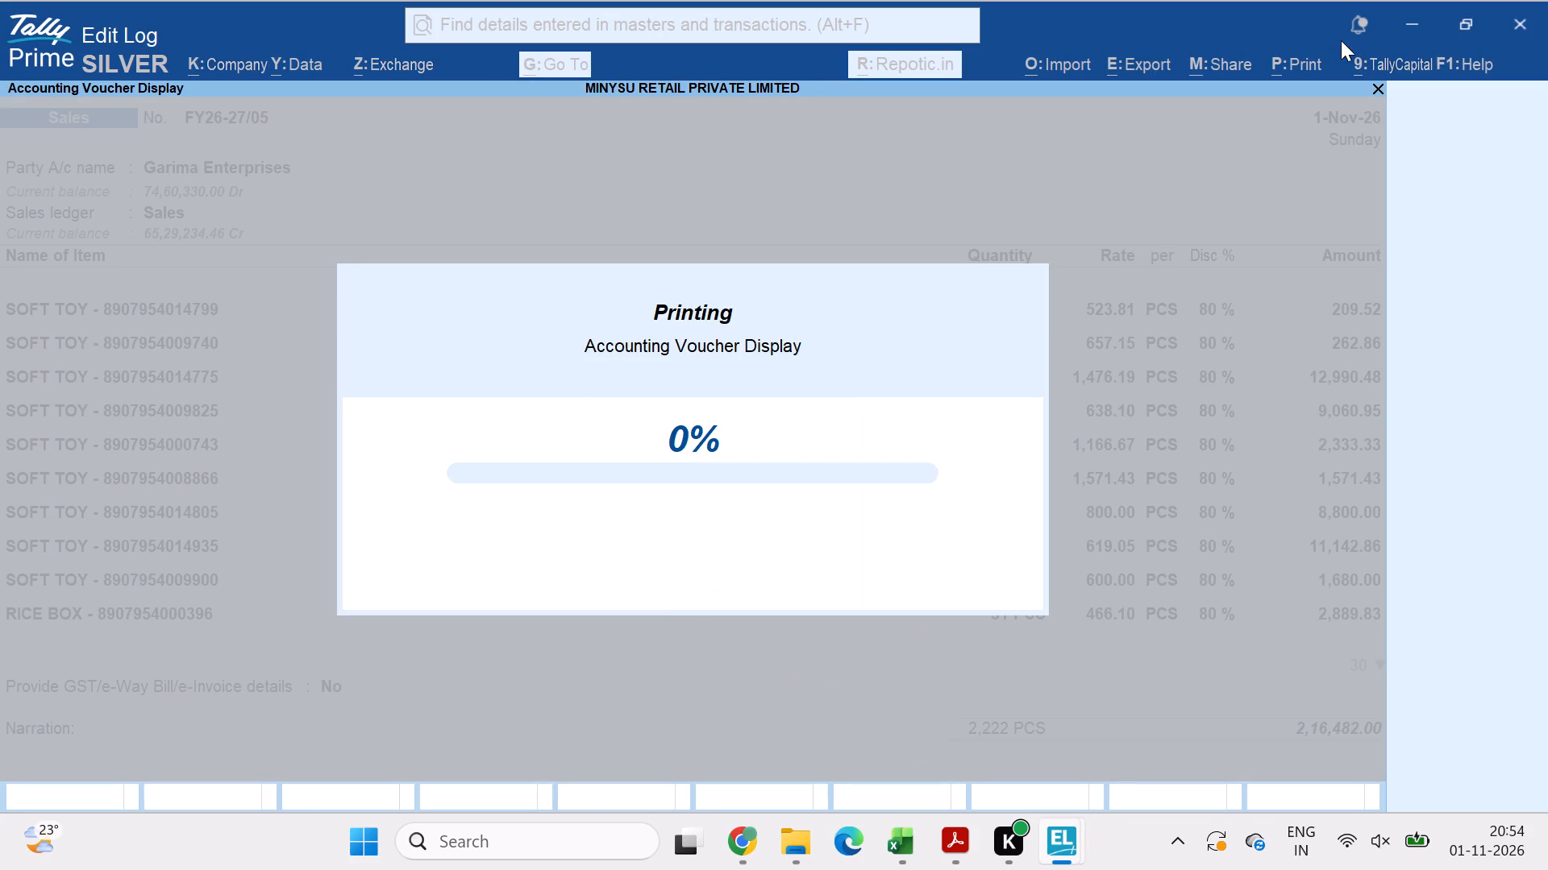
Close the pending Save Print Output window for sales voucher FY26-27/05 without saving, and answer No to abandoning.
{"action": "left_click", "coordinate": [1527, 23]}
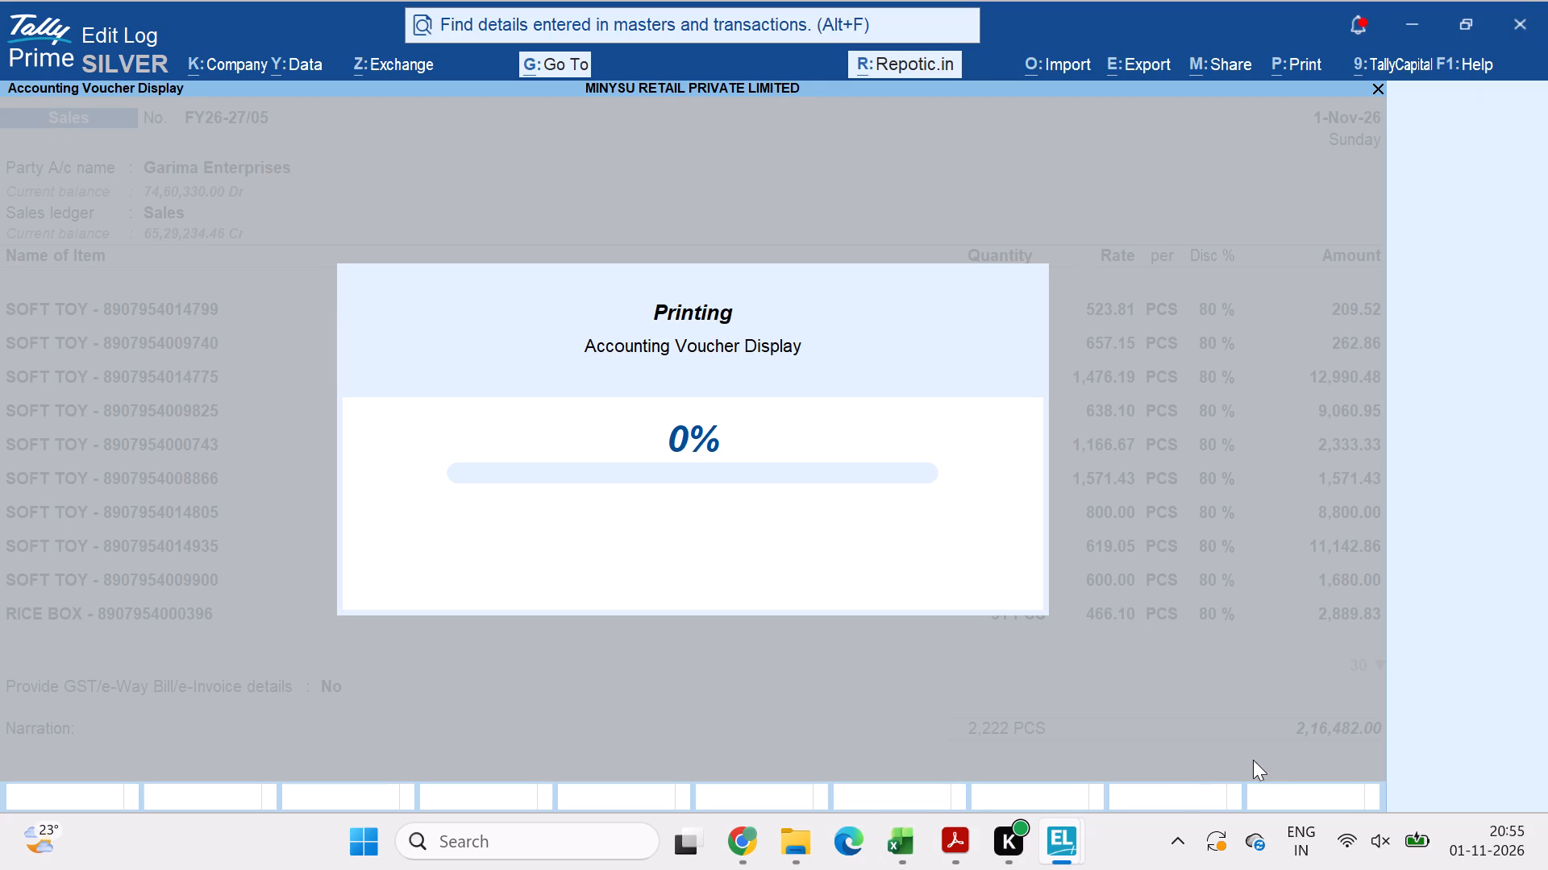
{"action": "left_click", "coordinate": [1066, 830]}
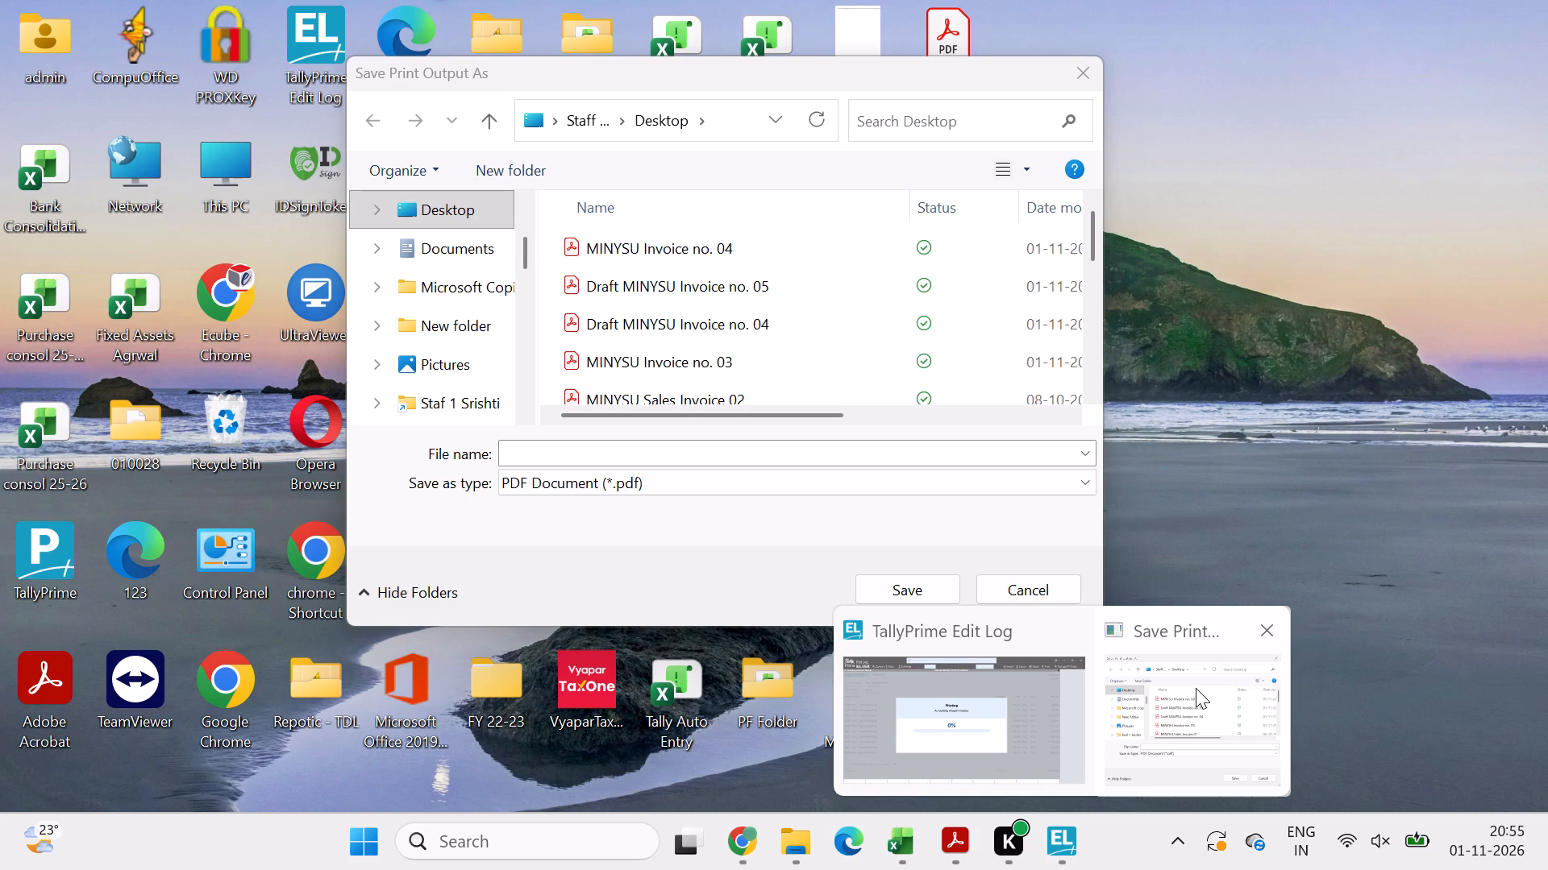
{"action": "left_click", "coordinate": [1196, 688]}
{"action": "left_click", "coordinate": [1092, 69]}
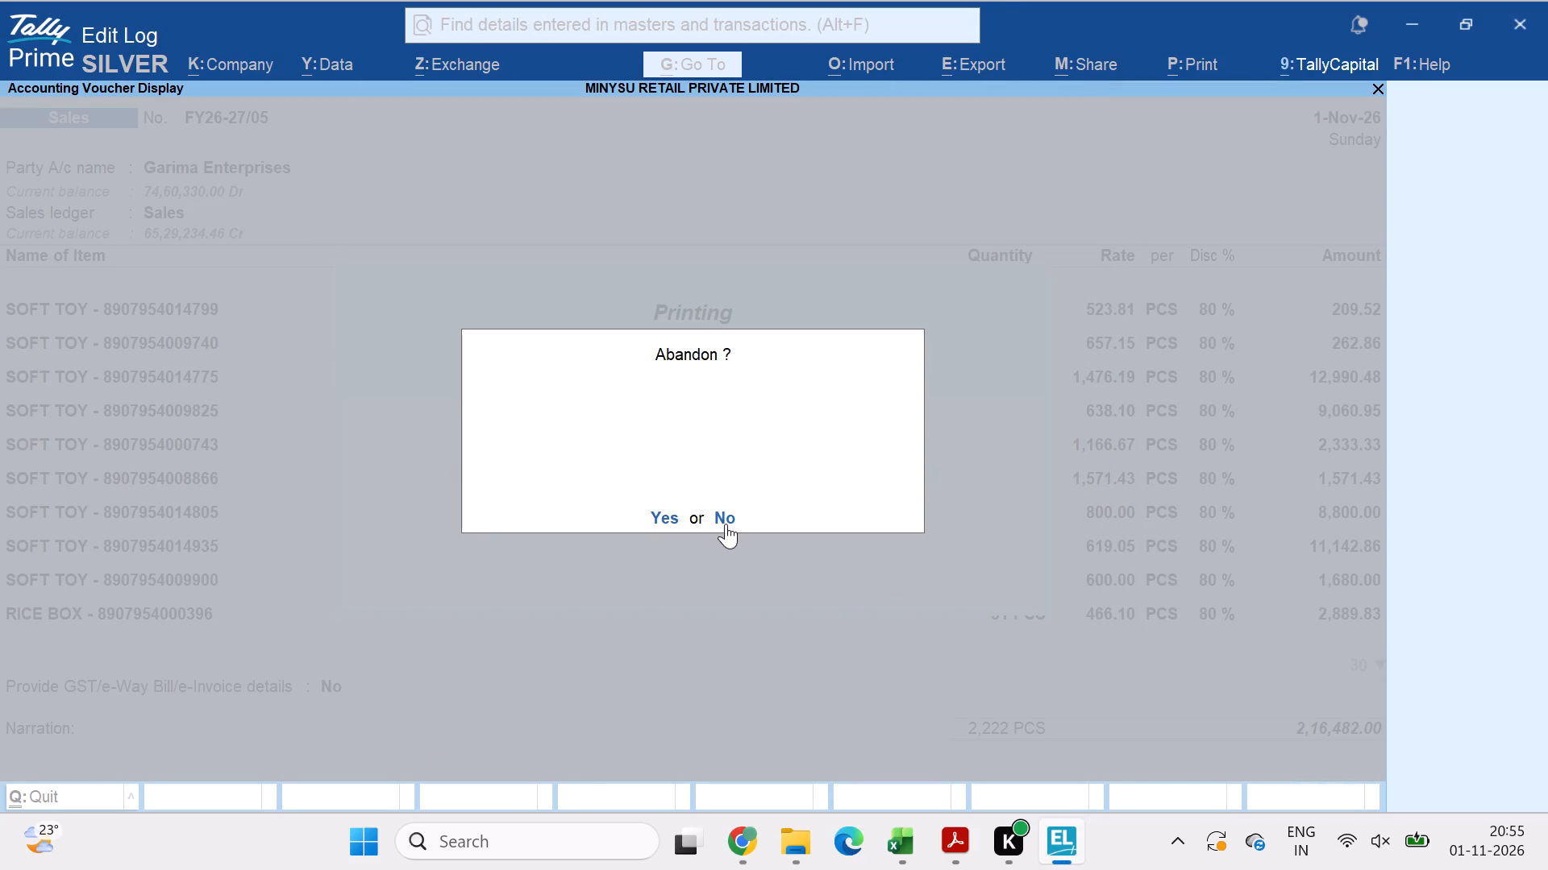
{"action": "left_click", "coordinate": [726, 524]}
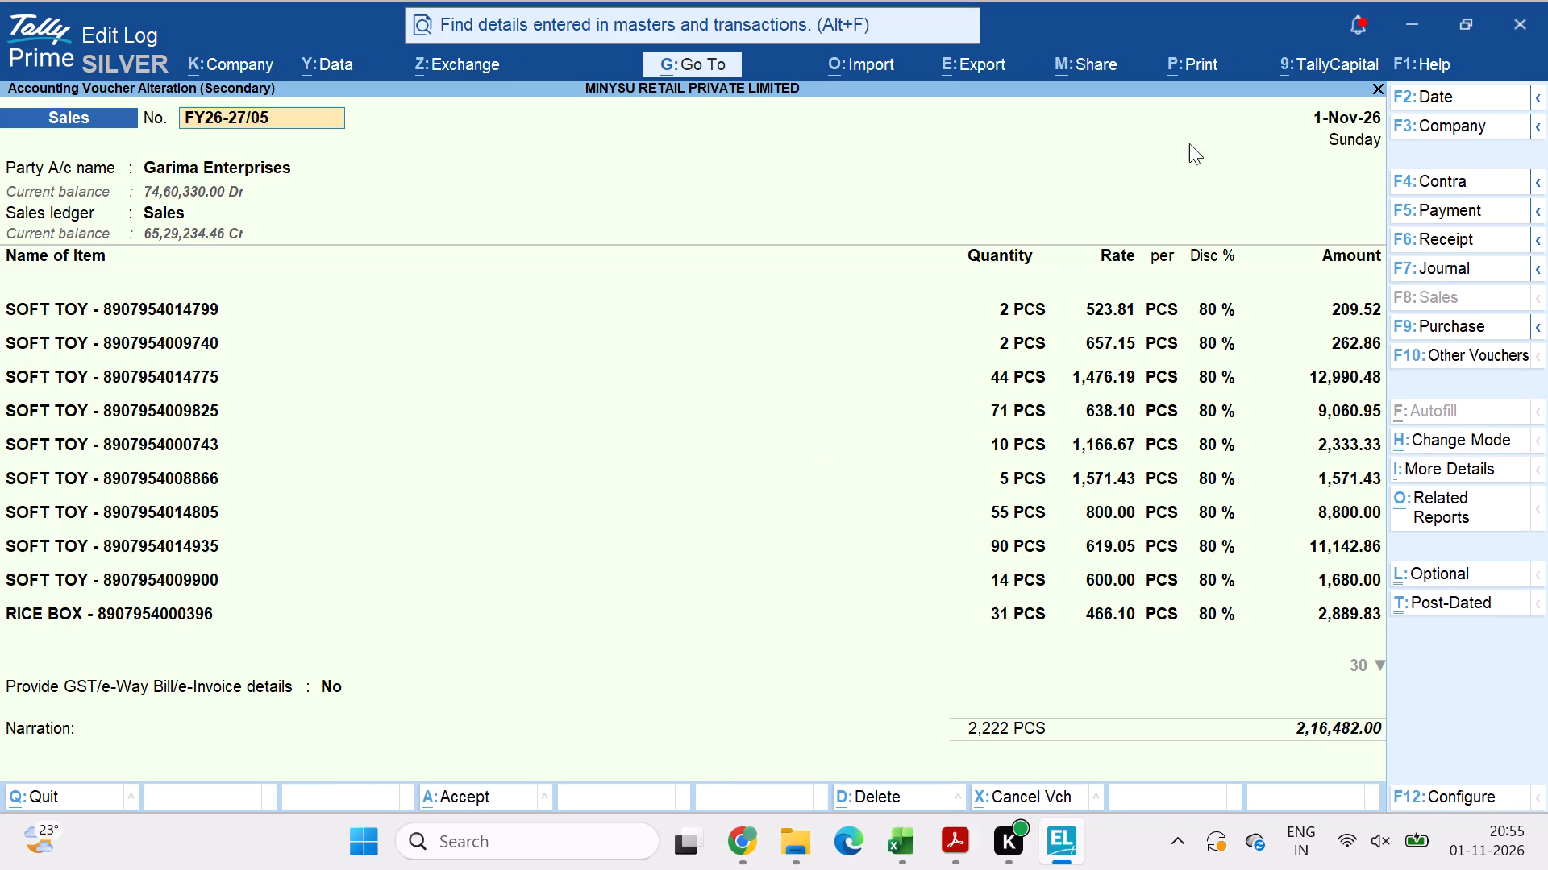
Print sales voucher FY26-27/05 to PDF again, reusing the desktop file name MINYSU Invoice no. 04 as the basis for its name.
{"action": "left_click", "coordinate": [1192, 68]}
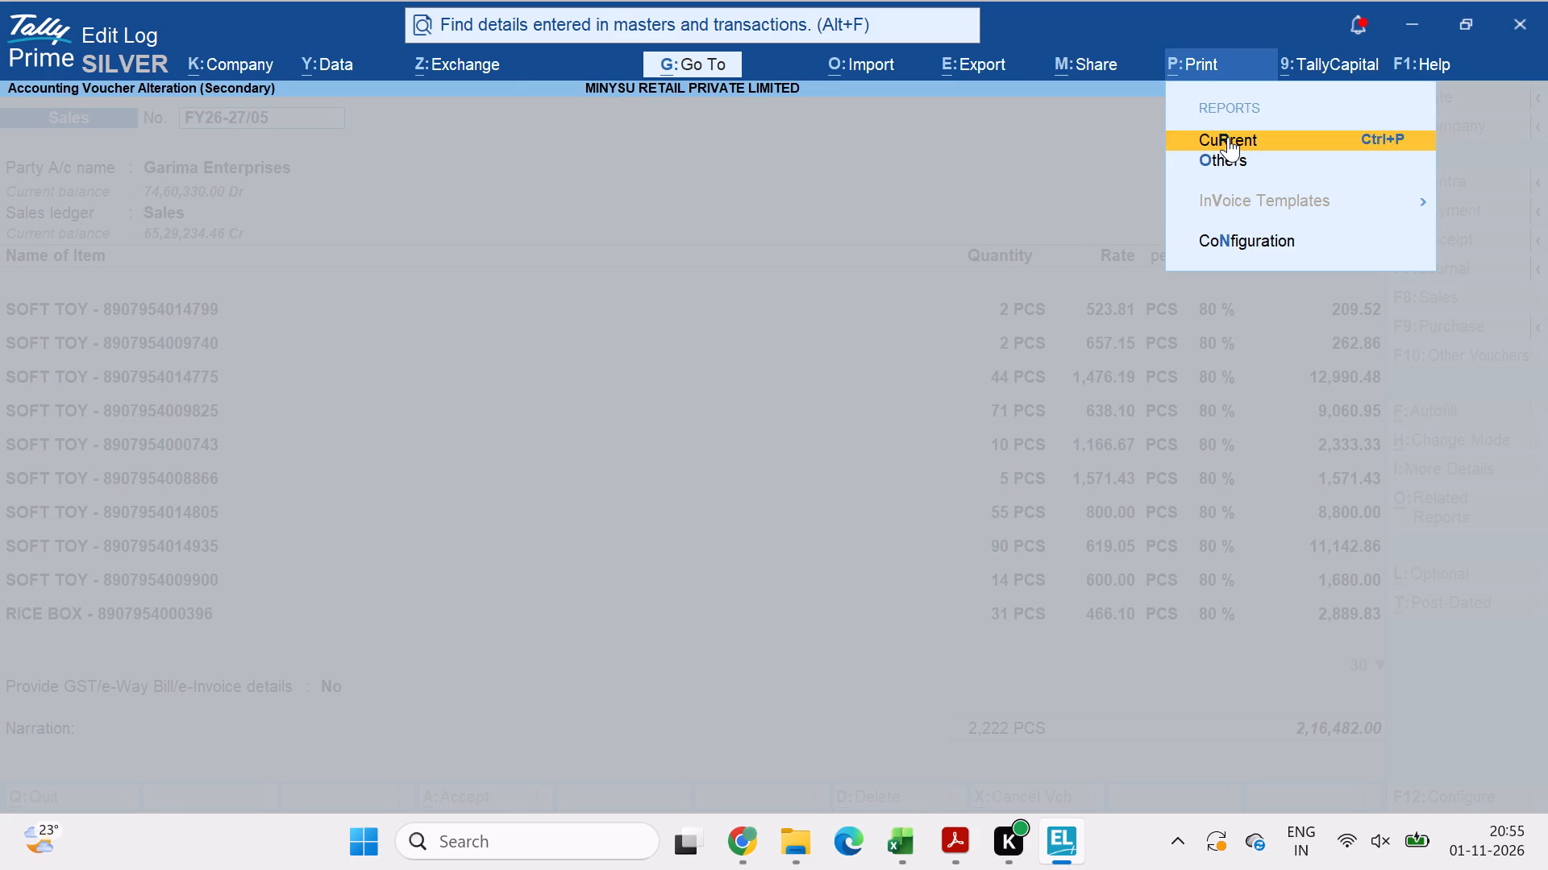
{"action": "left_click", "coordinate": [1228, 137]}
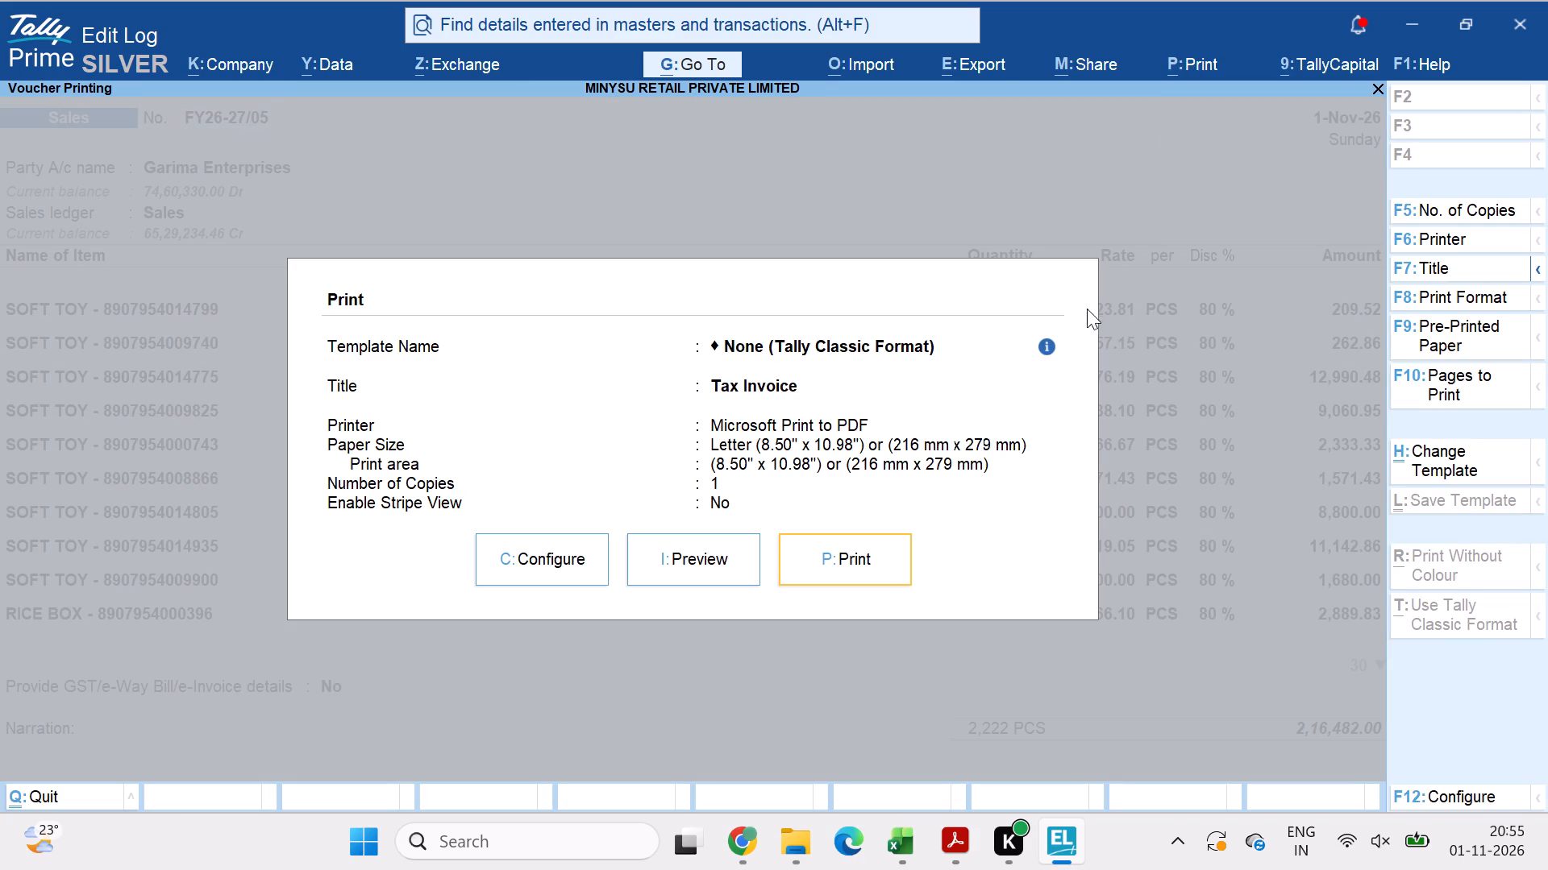
{"action": "left_click", "coordinate": [880, 552]}
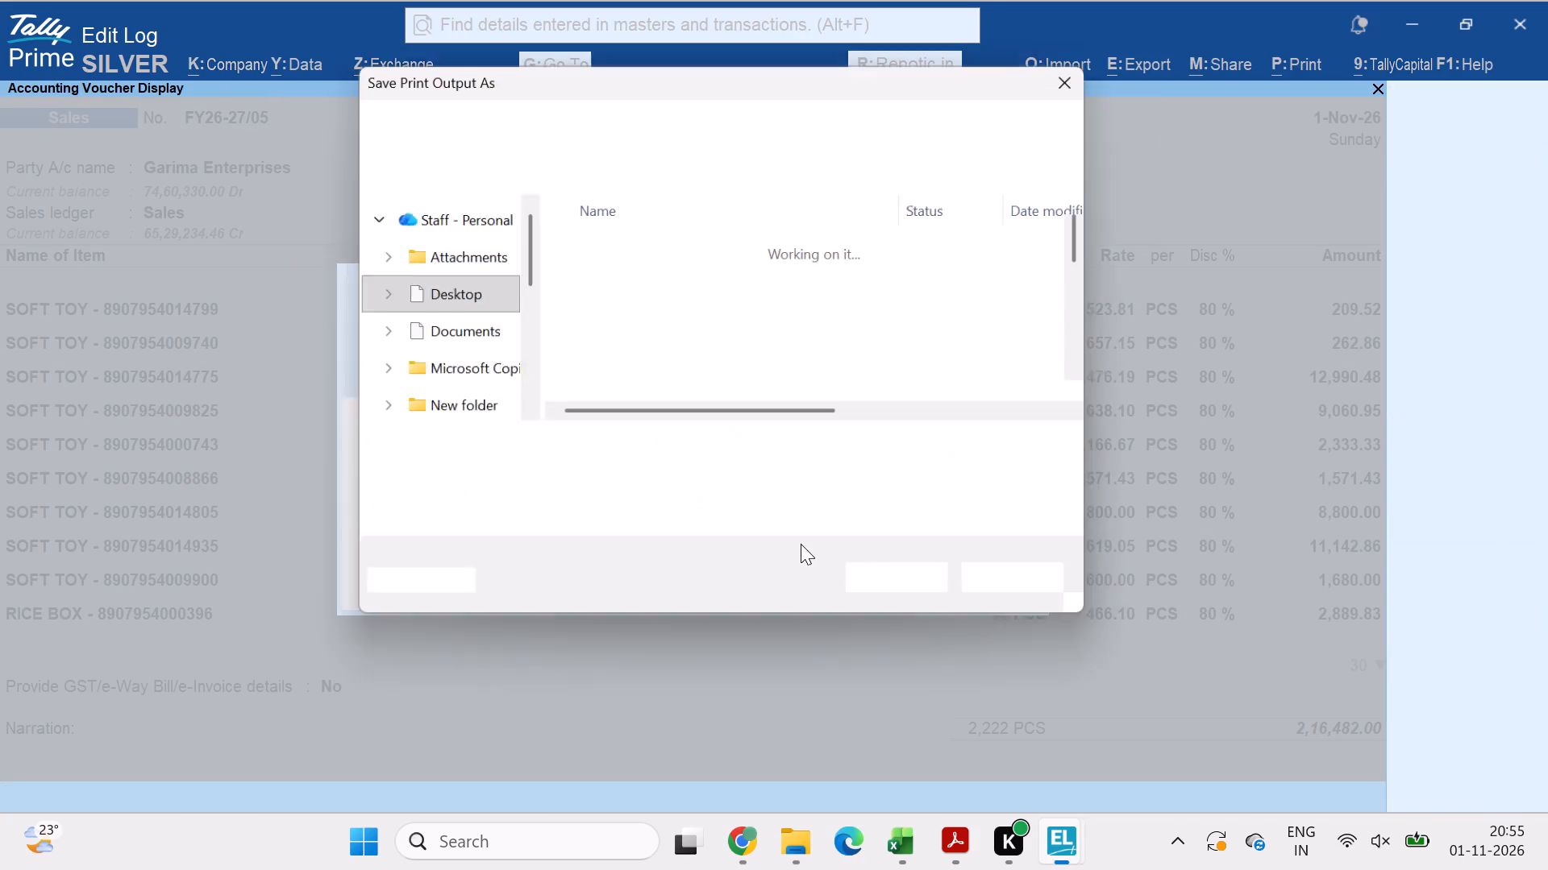
{"action": "left_click", "coordinate": [719, 255]}
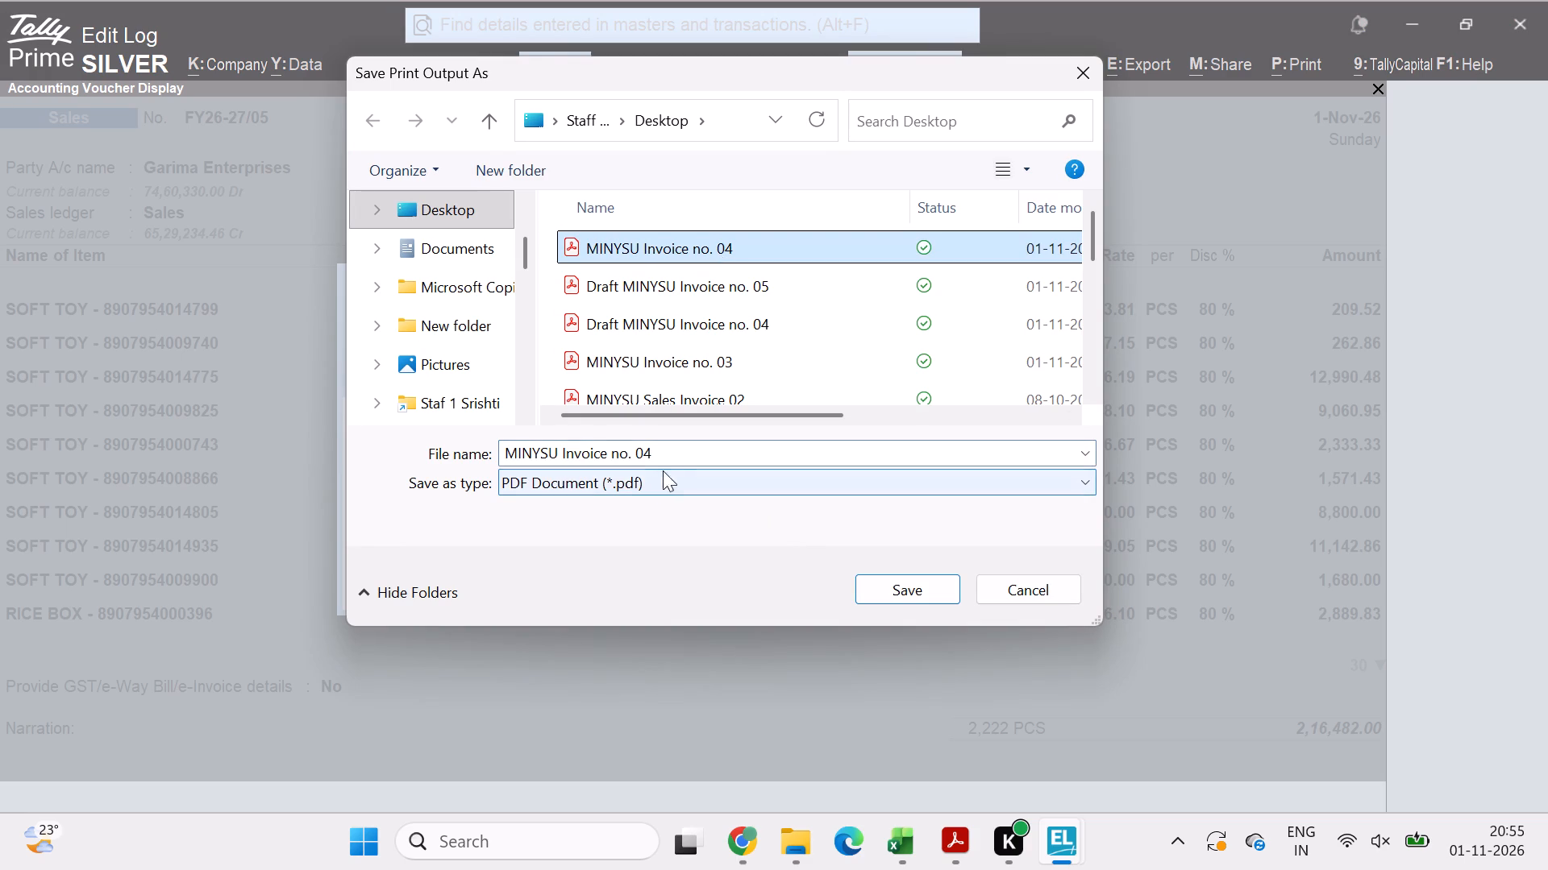
{"action": "left_click", "coordinate": [678, 454]}
{"action": "left_click", "coordinate": [678, 454]}
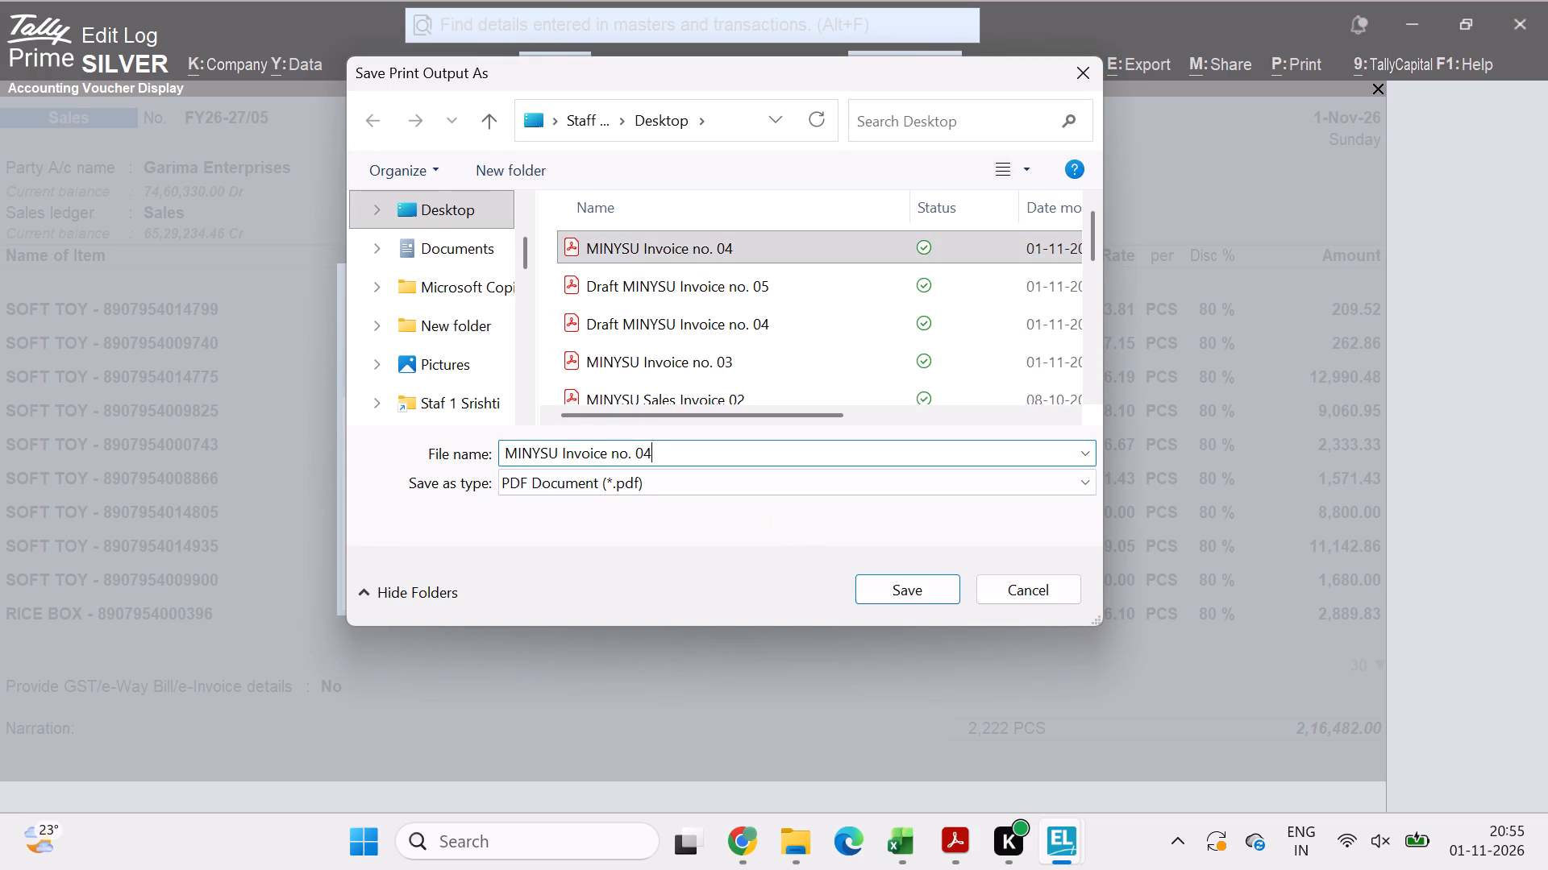
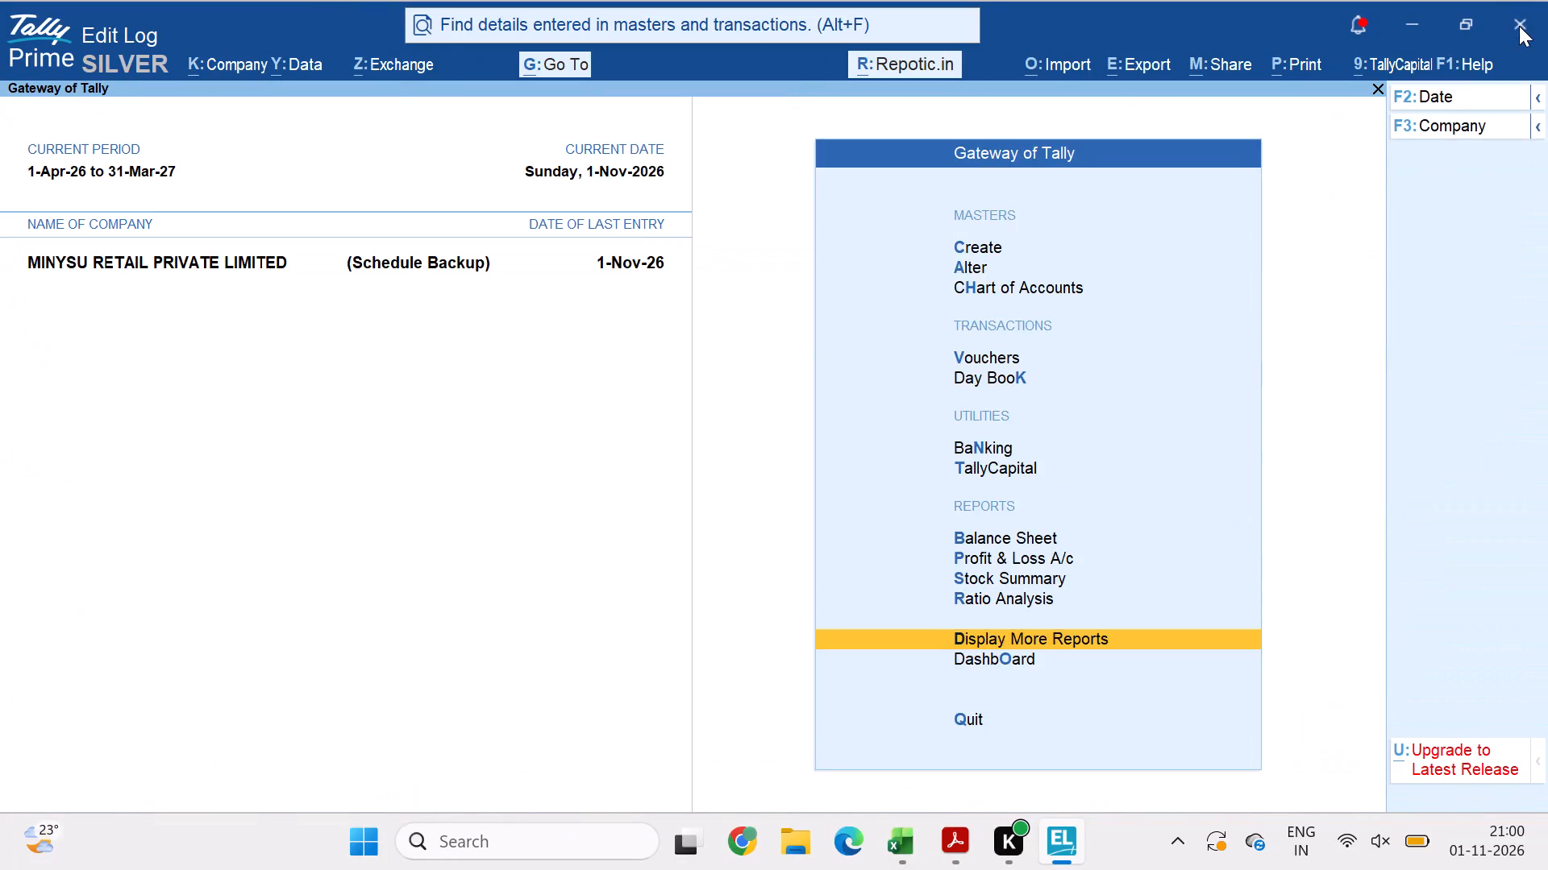
Quit the remaining TallyPrime Edit Log instance from the Gateway of Tally, accepting the exit.
{"action": "key", "text": "Escape"}
{"action": "key", "text": "Escape"}
{"action": "key", "text": "Return"}
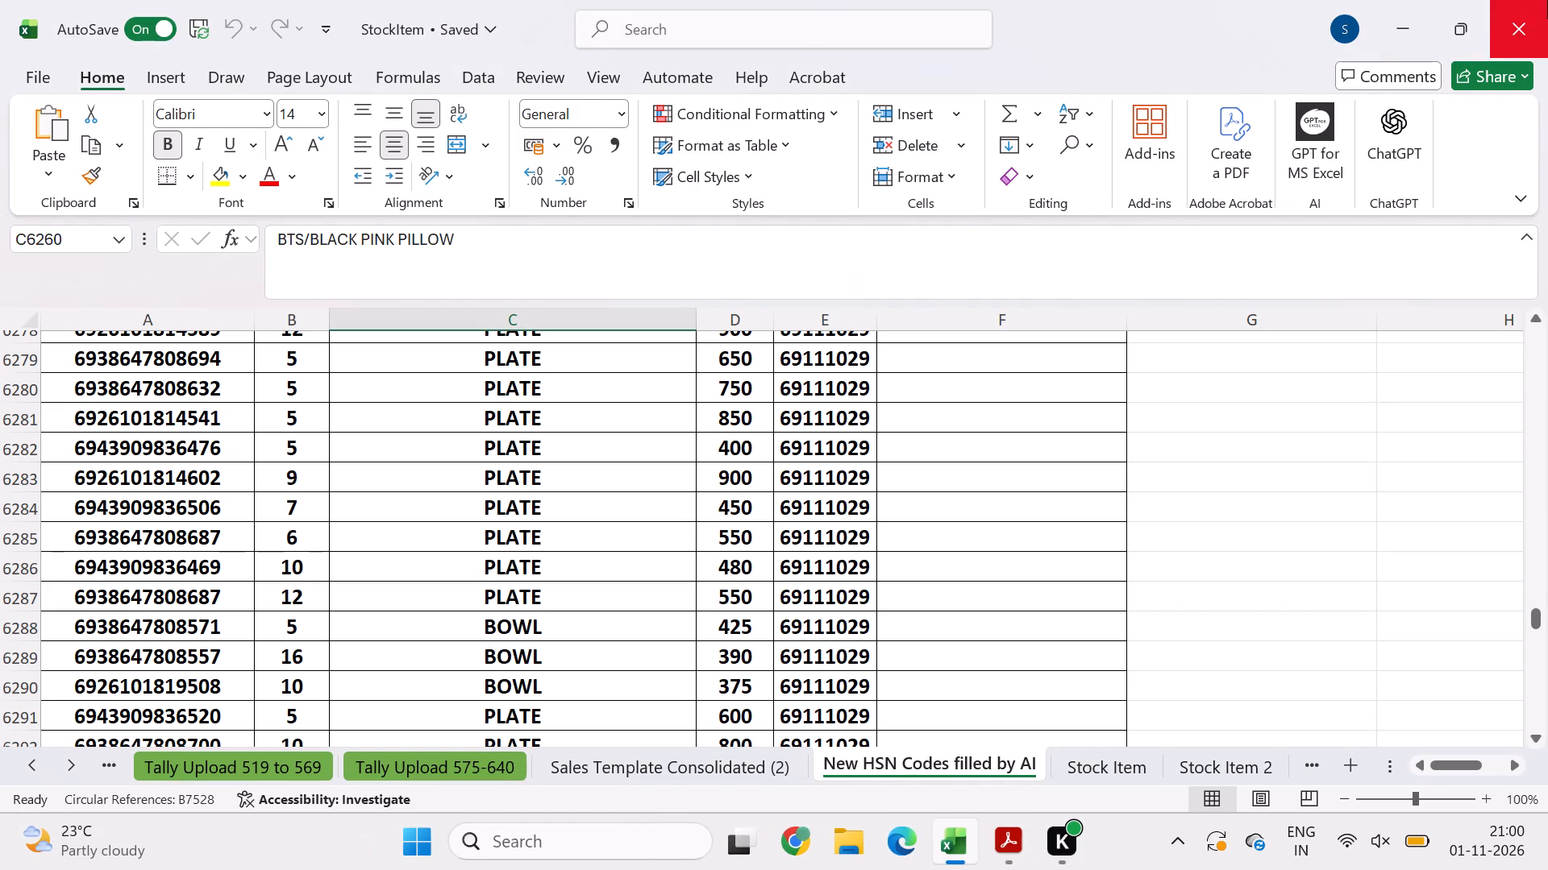
Close the StockItem workbook in Excel.
{"action": "left_click", "coordinate": [1503, 35]}
{"action": "left_click", "coordinate": [1510, 23]}
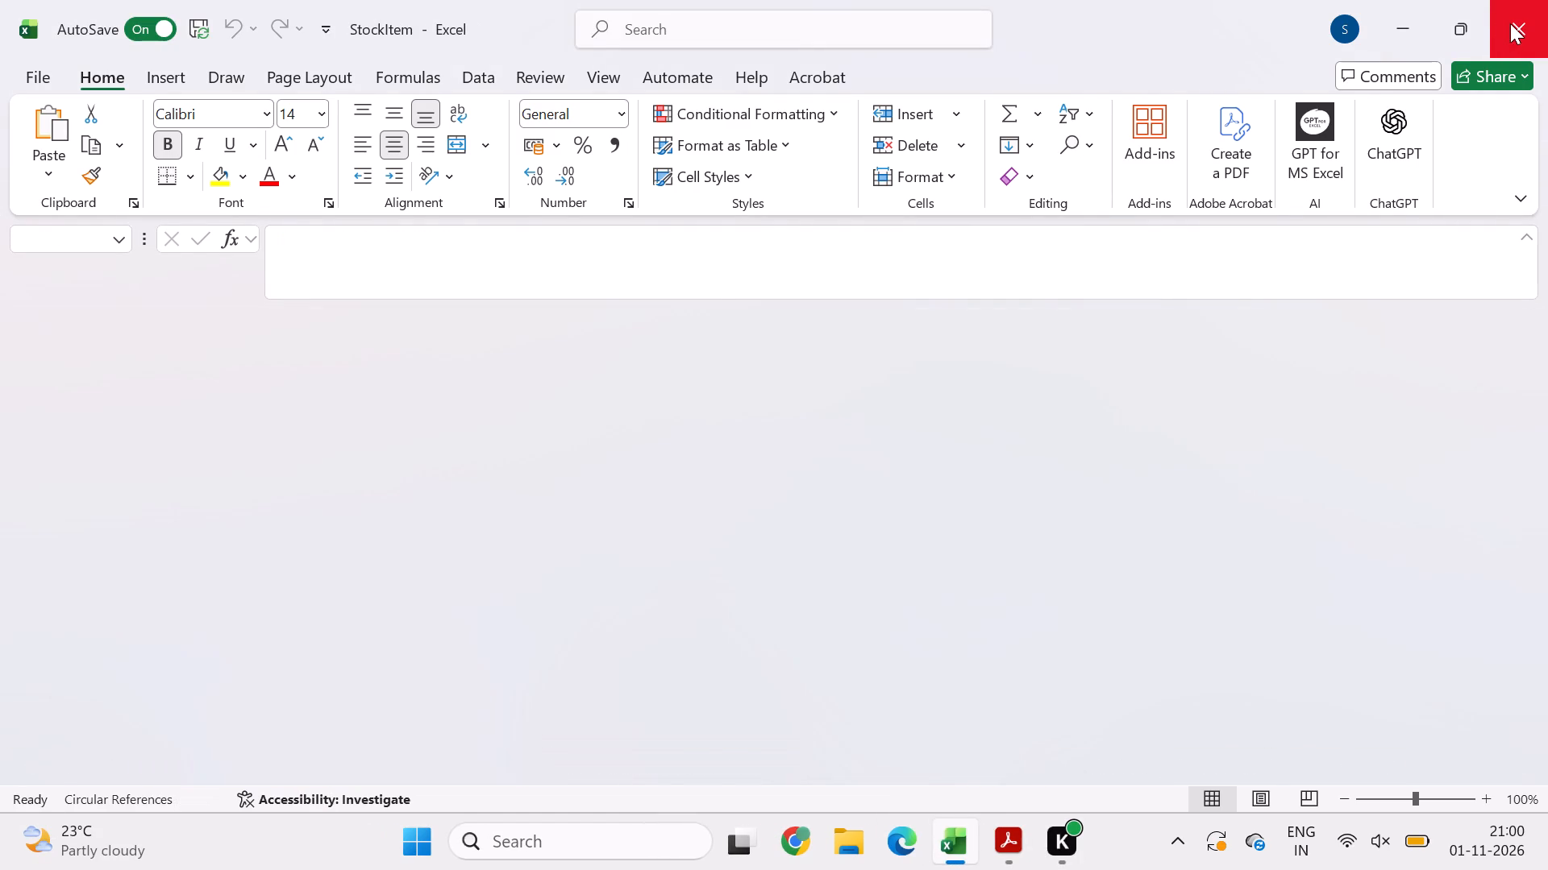
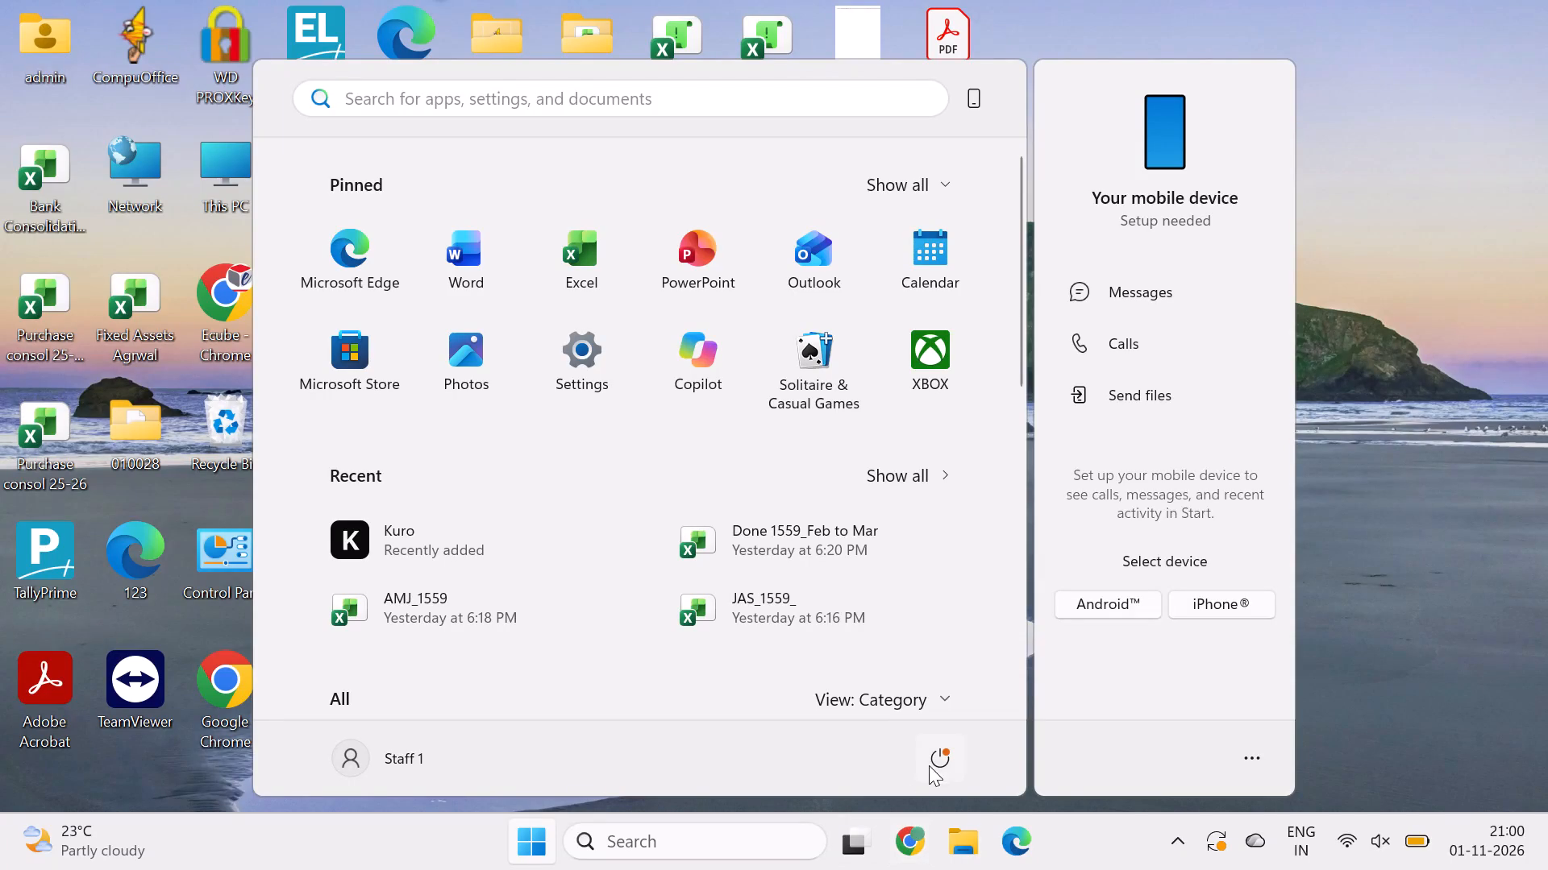
Use the Windows power options to end the computer session.
{"action": "left_click", "coordinate": [938, 761]}
{"action": "left_click", "coordinate": [960, 632]}
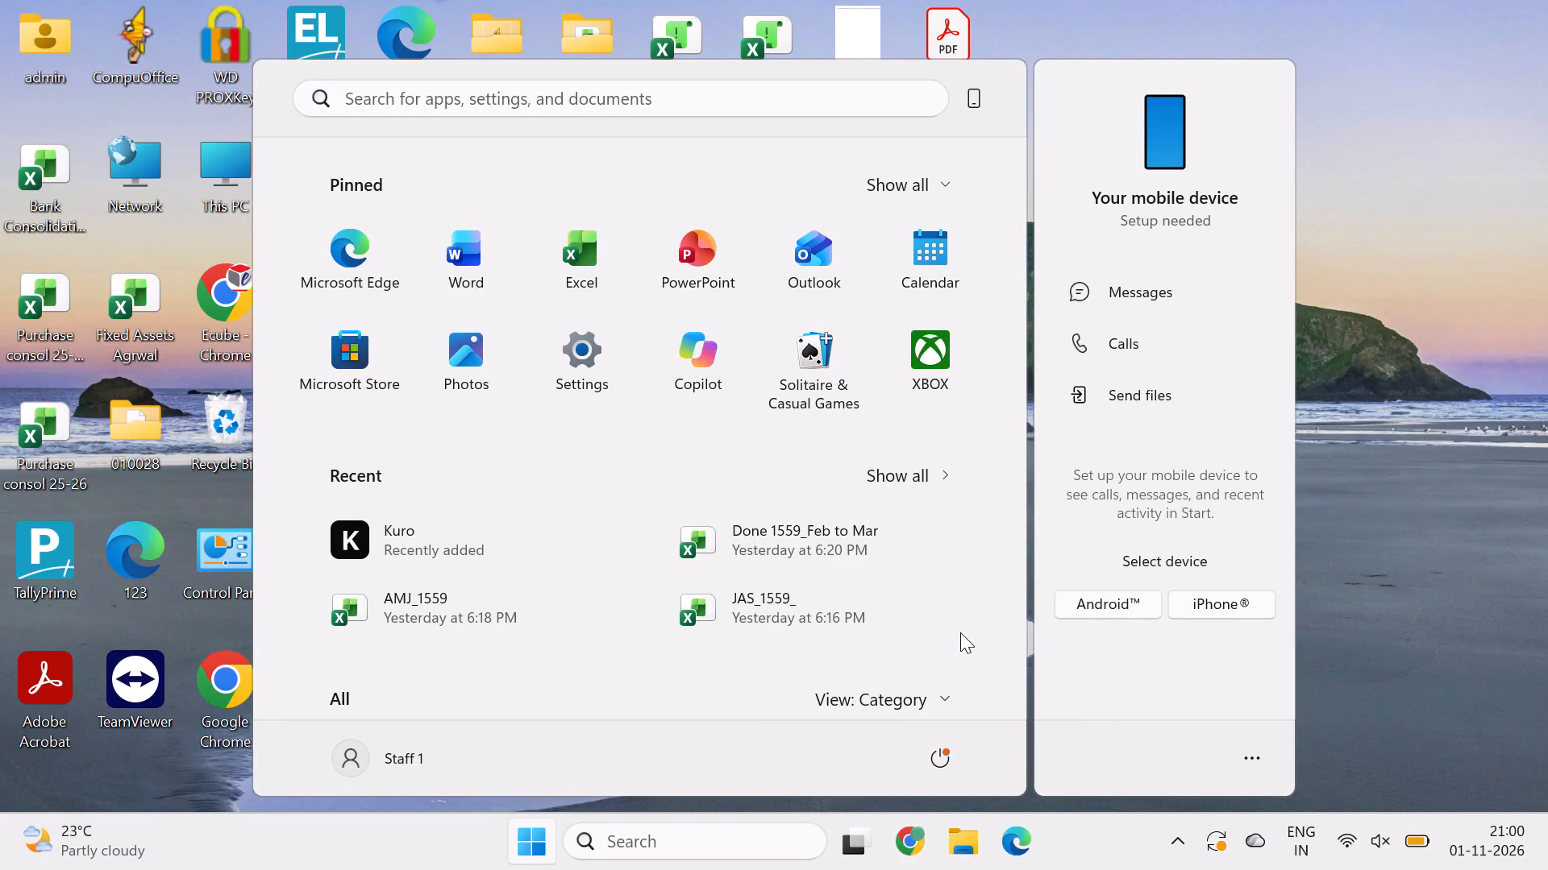